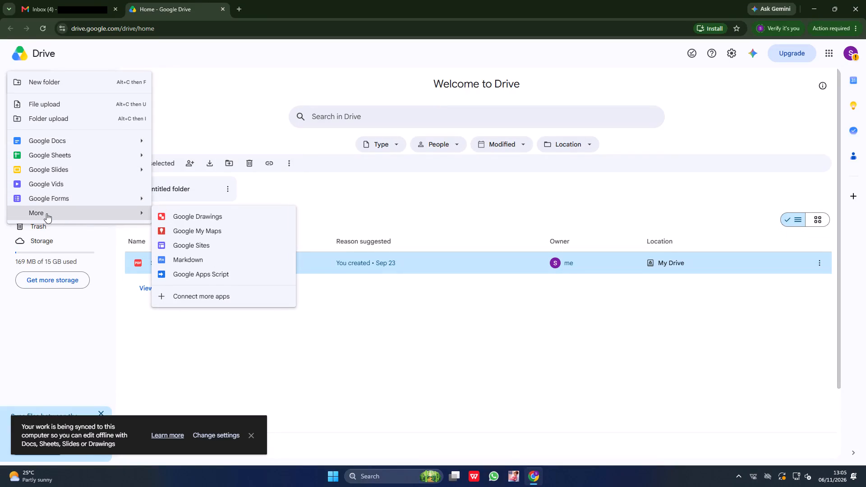
# Create a new Drive folder named e-portifolio.
pyautogui.click(23, 82)
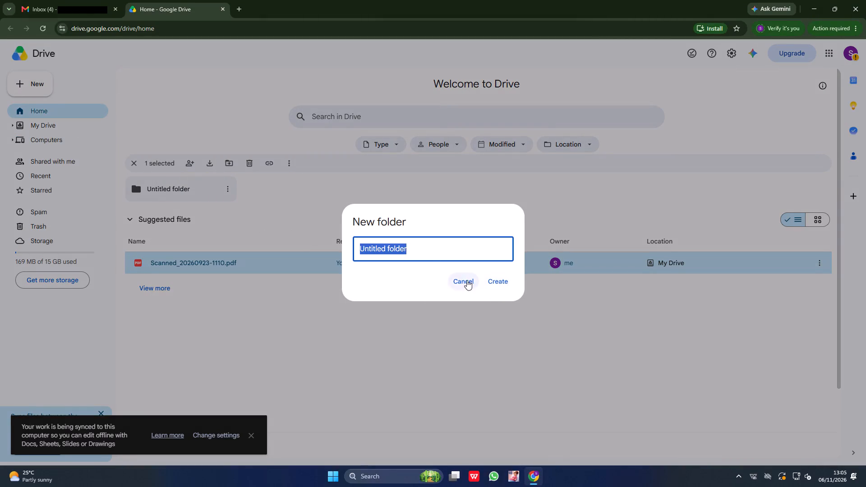
pyautogui.click(376, 244)
pyautogui.click(409, 248)
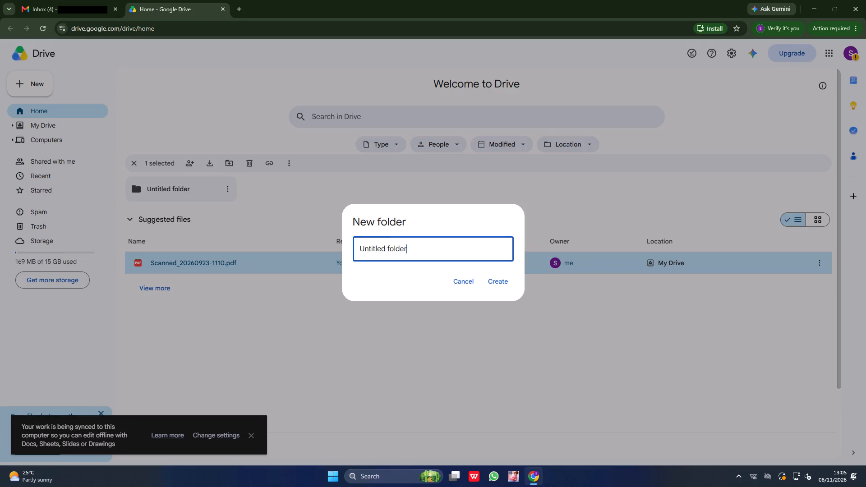
pyautogui.press('BackSpace')
pyautogui.press('BackSpace')
pyautogui.press('BackSpace')
pyautogui.press('BackSpace')
pyautogui.press('BackSpace')
pyautogui.press('BackSpace')
pyautogui.press('BackSpace')
pyautogui.press('BackSpace')
pyautogui.press('BackSpace')
pyautogui.press('BackSpace')
pyautogui.press('BackSpace')
pyautogui.press('BackSpace')
pyautogui.press('BackSpace')
pyautogui.press('BackSpace')
pyautogui.press('BackSpace')
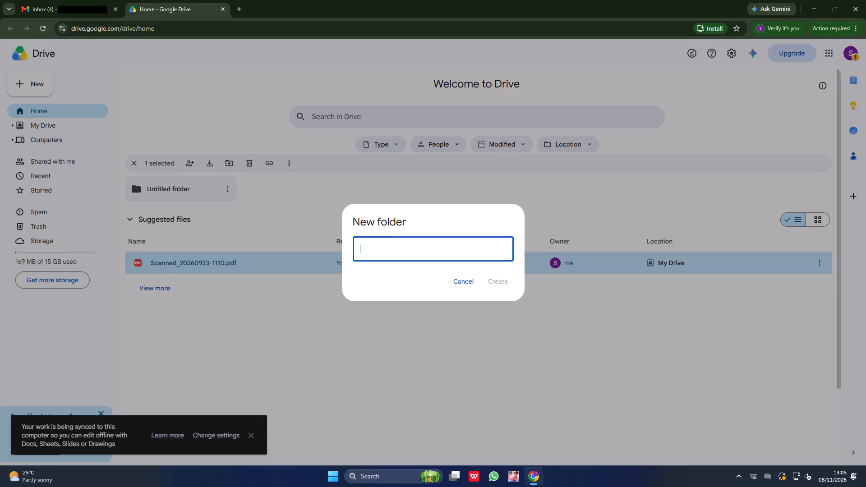
pyautogui.press('e')
pyautogui.press('-')
pyautogui.write('po')
pyautogui.press('r')
pyautogui.write('ti')
pyautogui.press('f')
pyautogui.write('oli')
pyautogui.press('o')
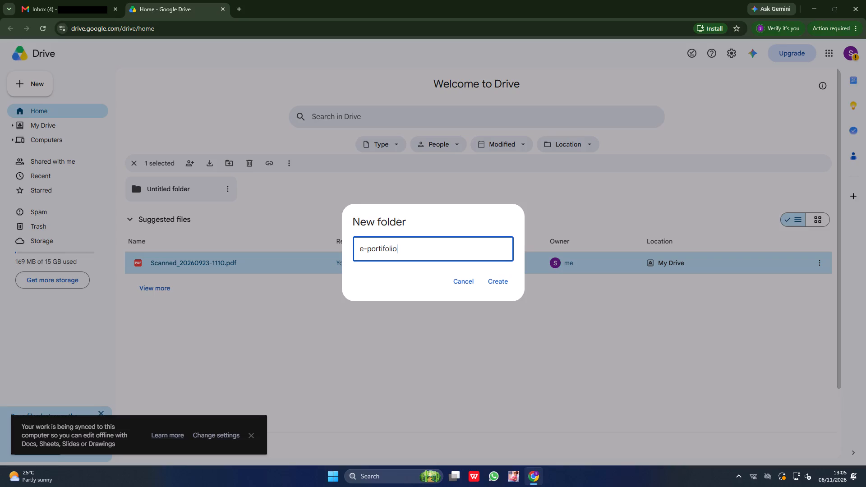
pyautogui.click(497, 277)
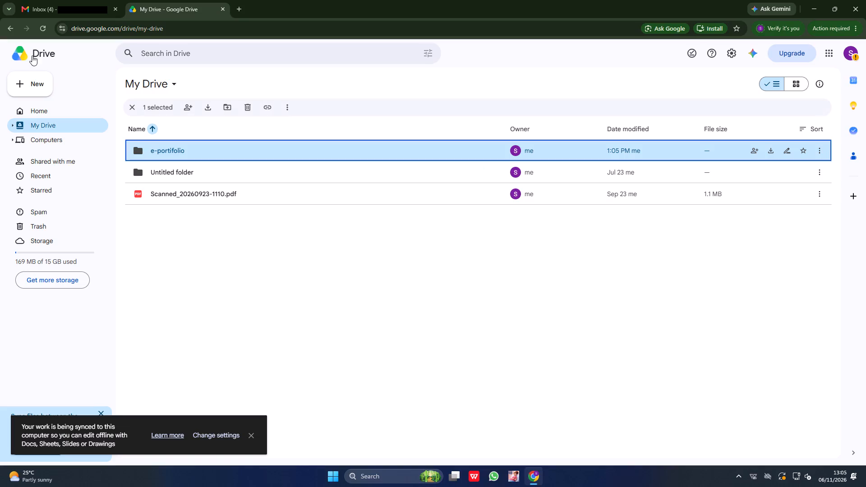
# Open the e-portifolio folder and view the list of available Google apps.
pyautogui.click(204, 147)
pyautogui.doubleClick(204, 147)
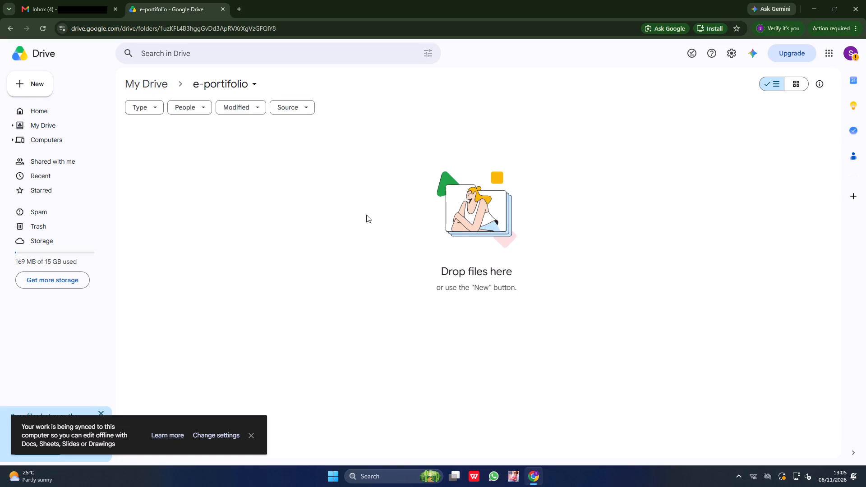
pyautogui.click(468, 208)
pyautogui.click(827, 55)
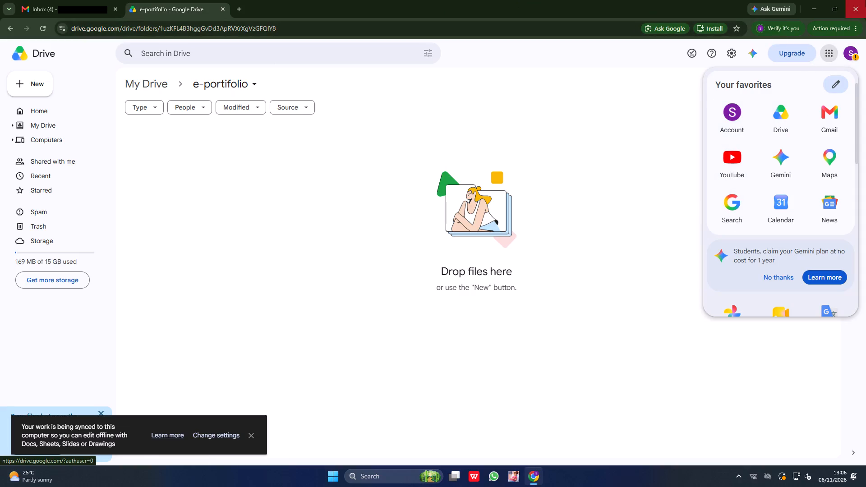
pyautogui.click(545, 103)
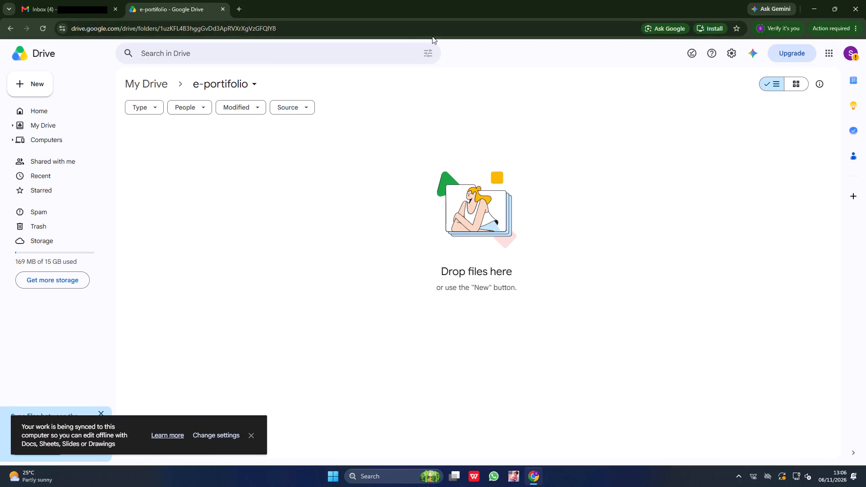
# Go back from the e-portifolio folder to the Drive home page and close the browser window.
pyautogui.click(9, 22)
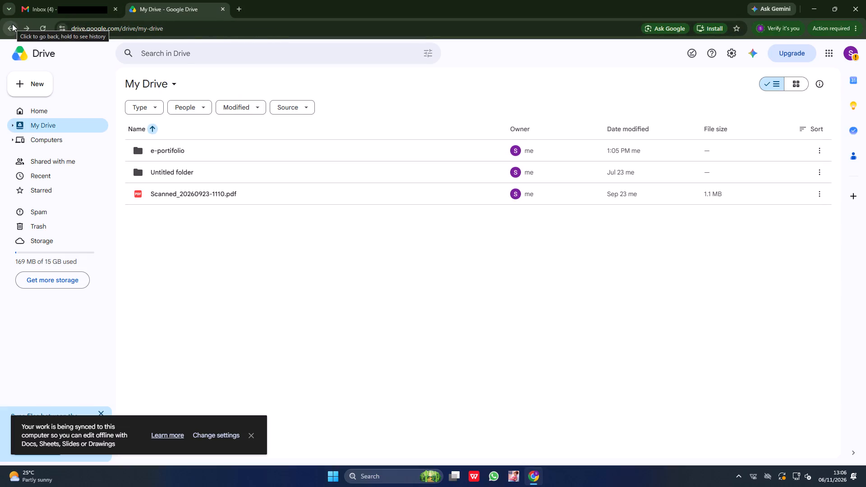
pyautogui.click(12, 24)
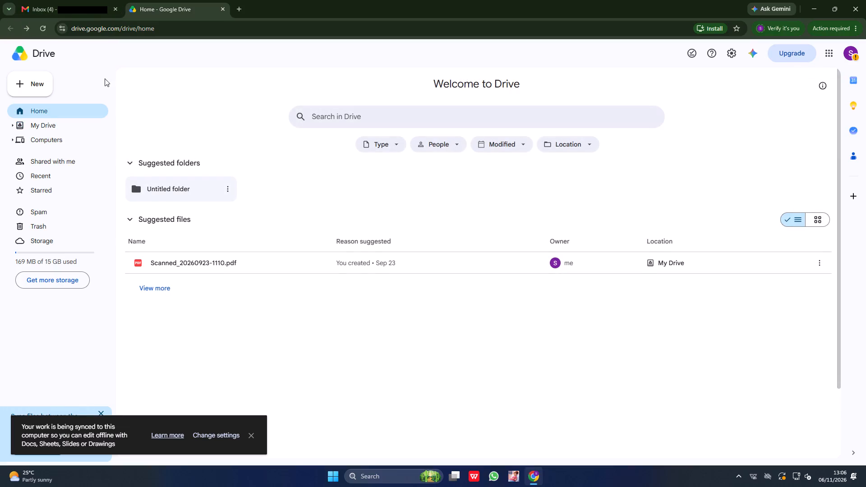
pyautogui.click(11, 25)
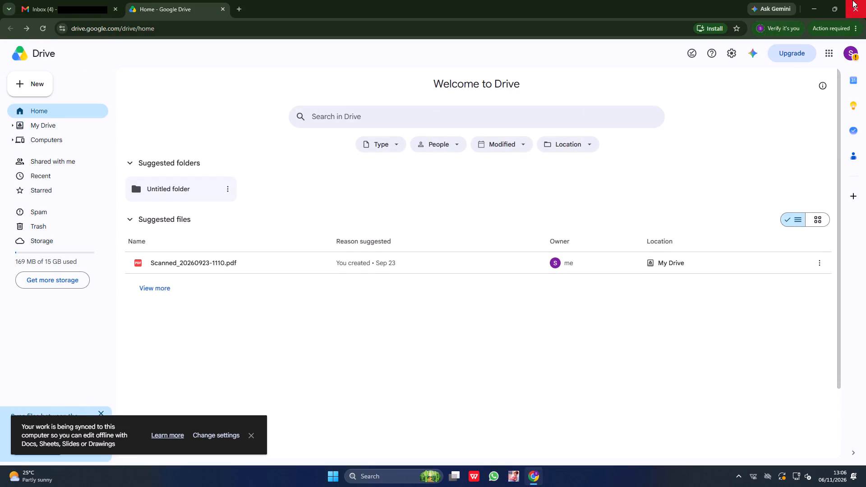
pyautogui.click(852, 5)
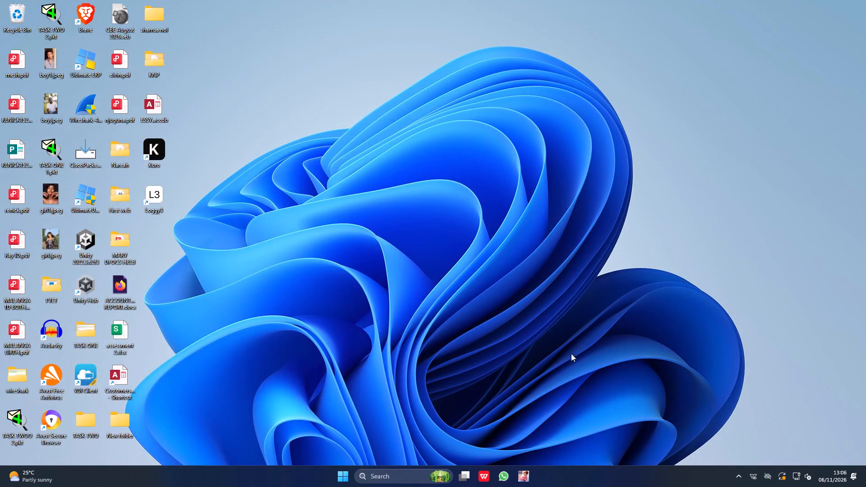
# Launch Google Chrome from the desktop and bring its new tab page to the front.
pyautogui.click(371, 474)
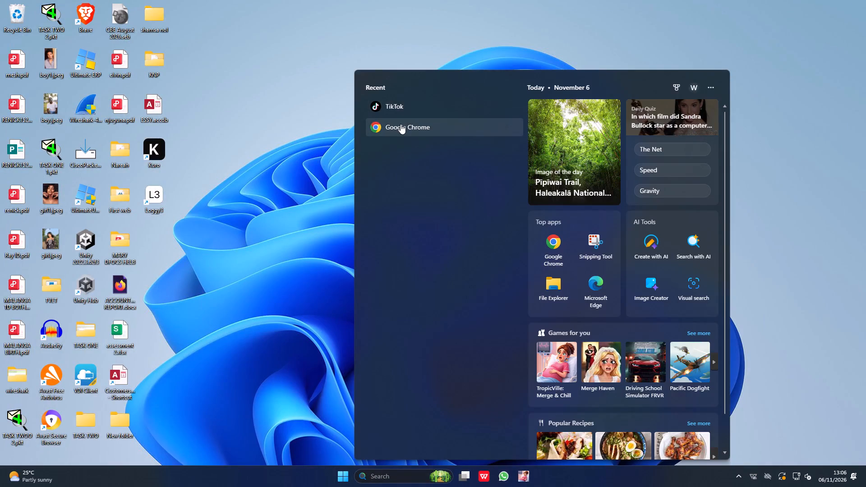
pyautogui.click(401, 124)
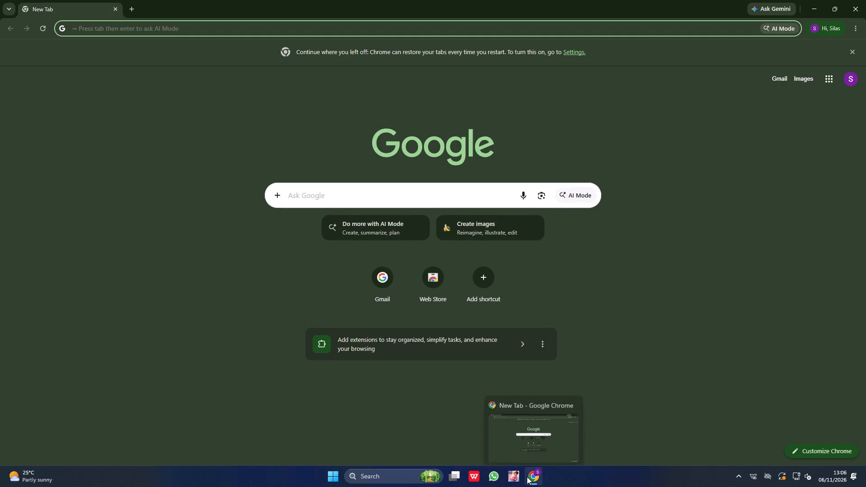
pyautogui.click(527, 476)
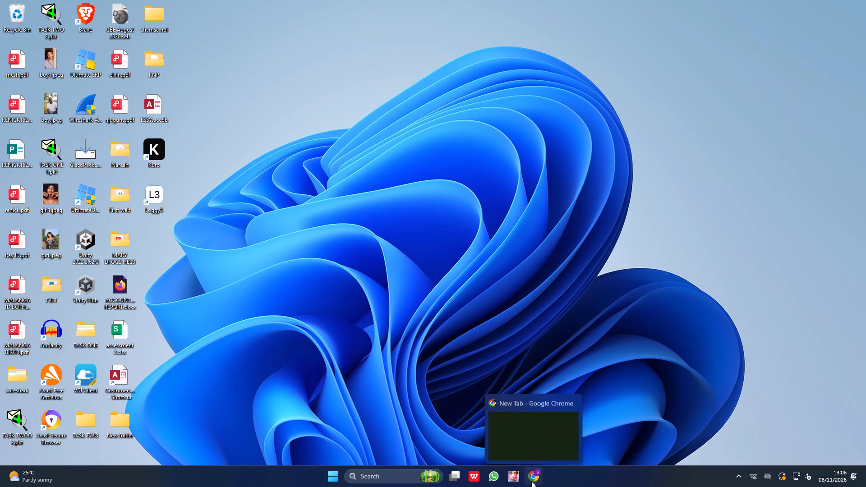
pyautogui.click(534, 435)
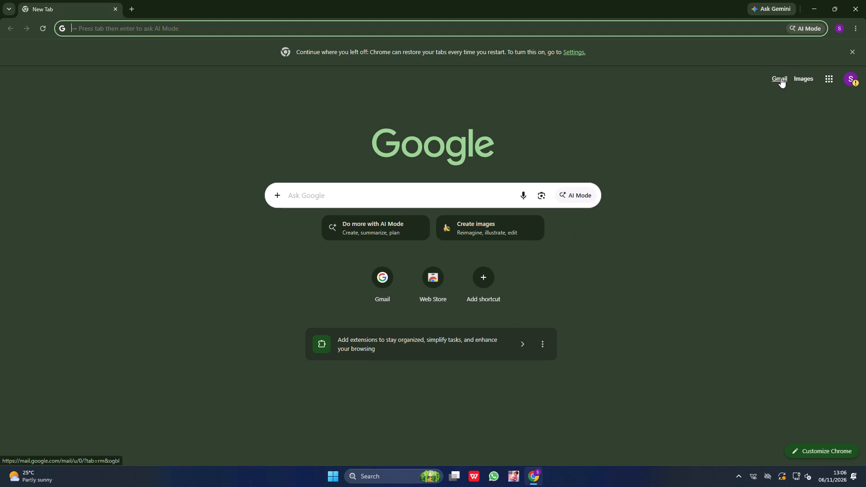
# Search Google for google sites and open the Google Workspace product page for Google Sites.
pyautogui.click(314, 197)
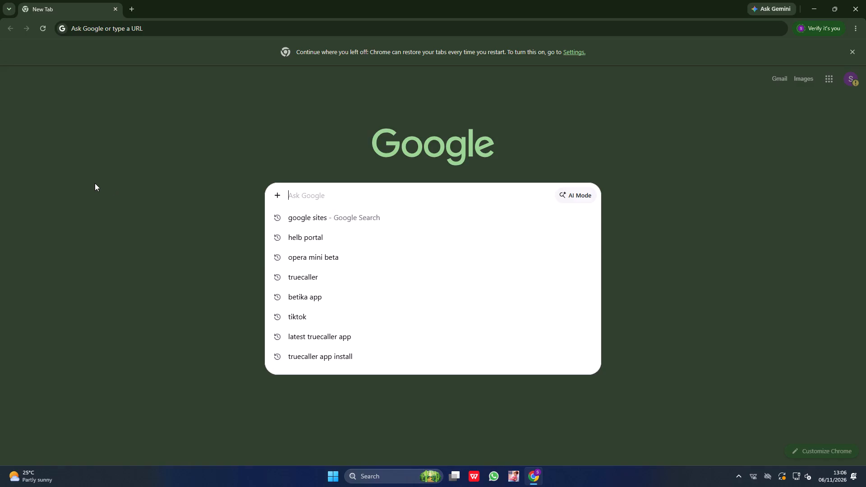
pyautogui.press('g')
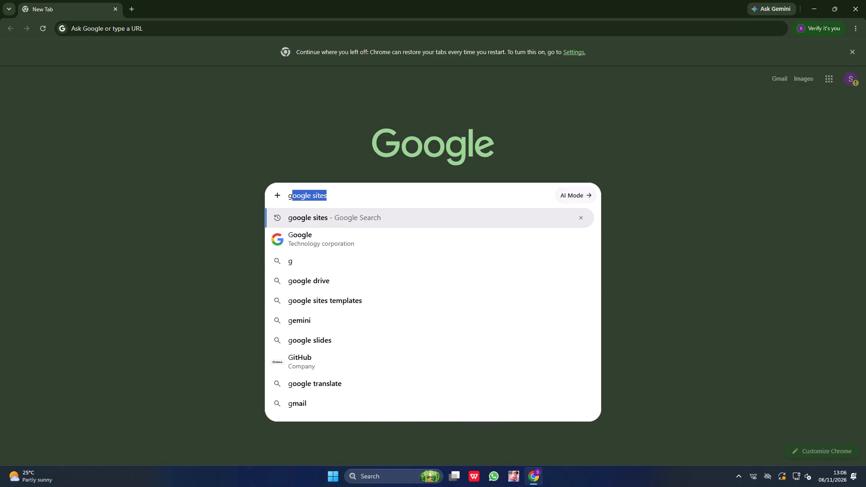
pyautogui.press('o')
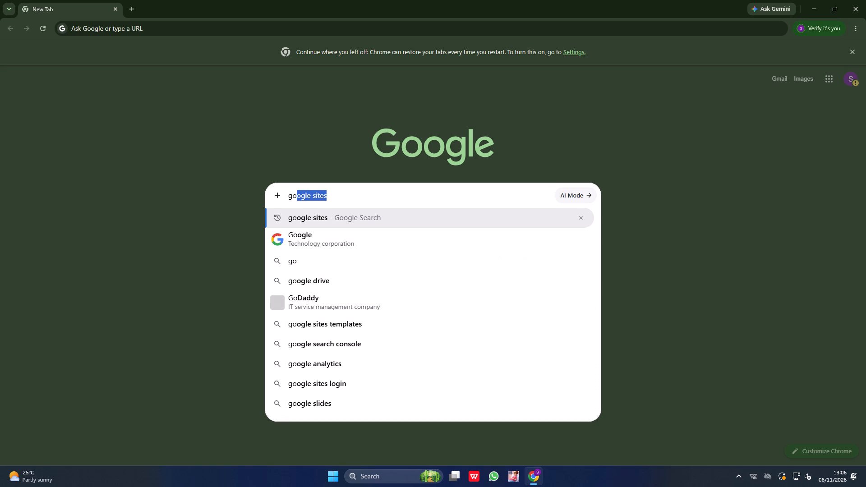
pyautogui.click(376, 217)
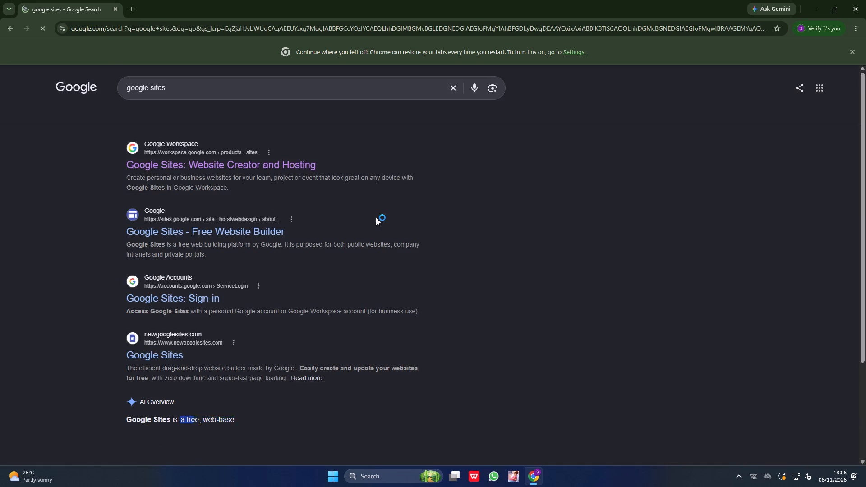
pyautogui.click(159, 148)
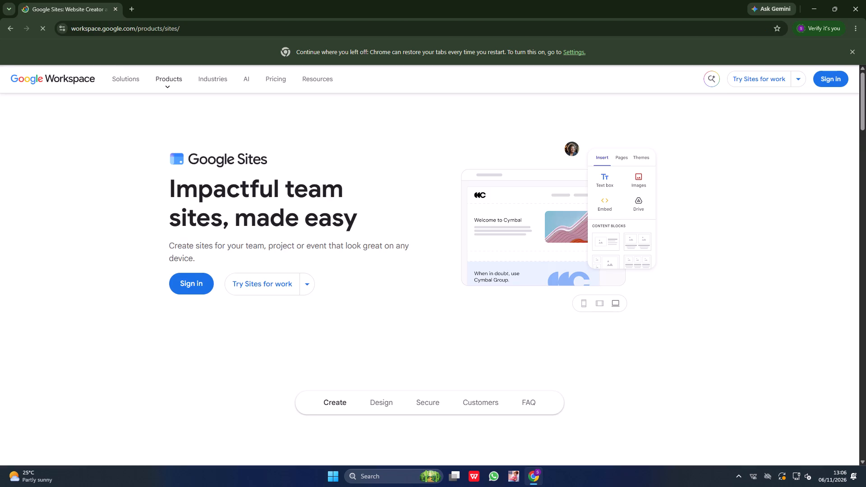
# Look through the Google Sites product page, from the Create section to the top questions and back to Design.
pyautogui.scroll(-6, 428, 326)
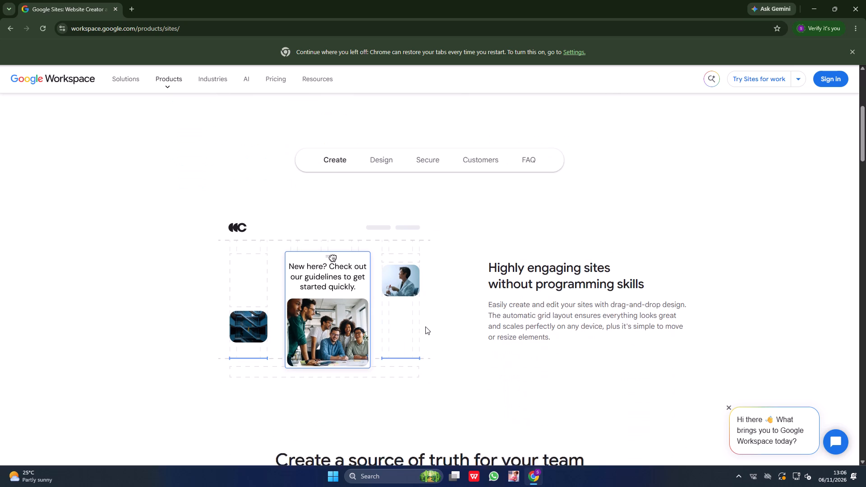
pyautogui.scroll(-11, 425, 326)
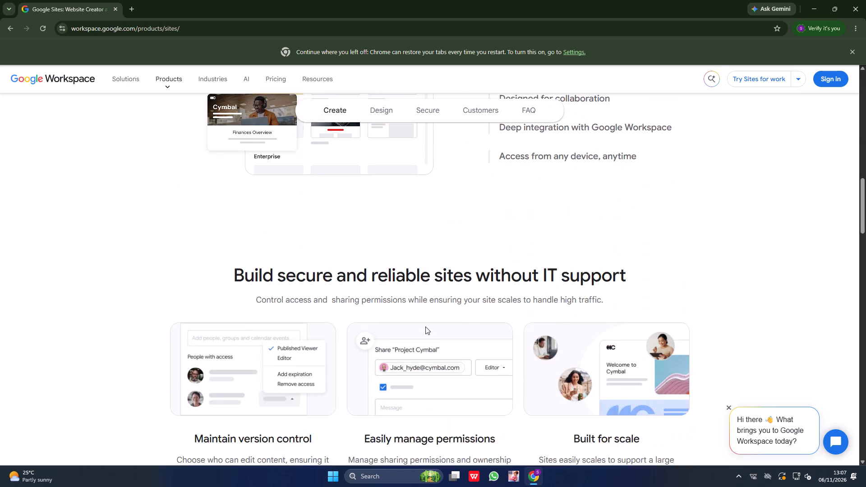
pyautogui.scroll(-11, 425, 326)
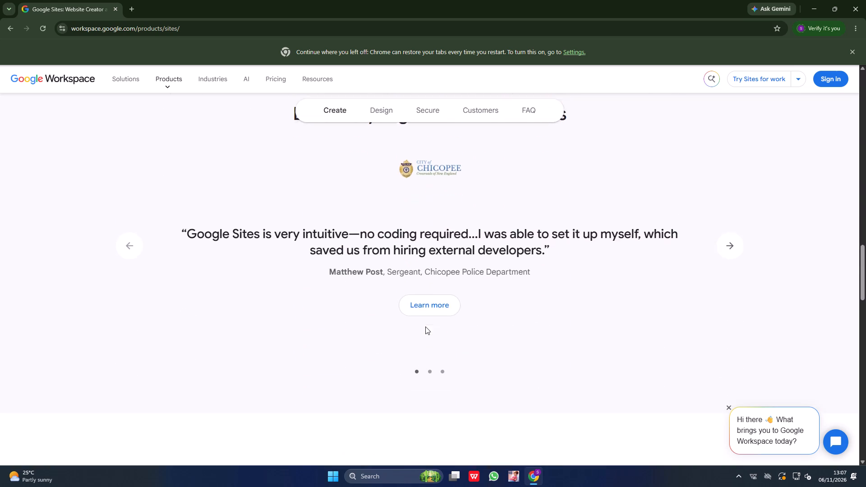
pyautogui.scroll(-5, 425, 326)
pyautogui.scroll(5, 425, 326)
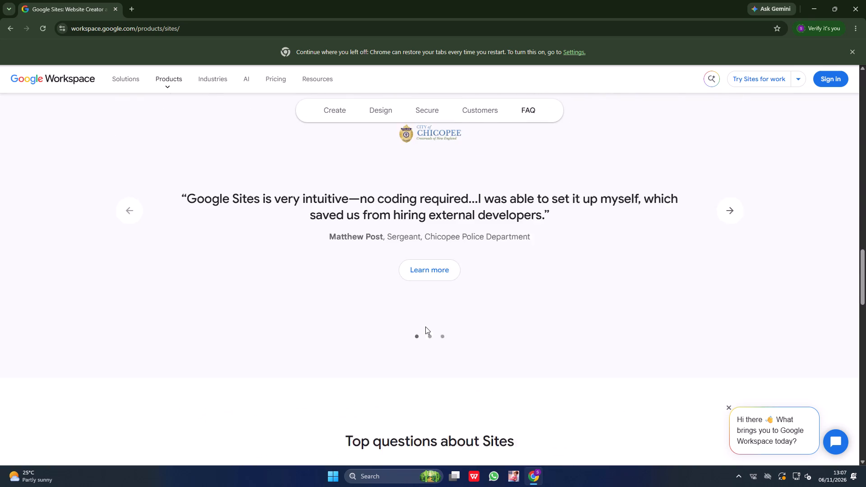
pyautogui.scroll(10, 425, 326)
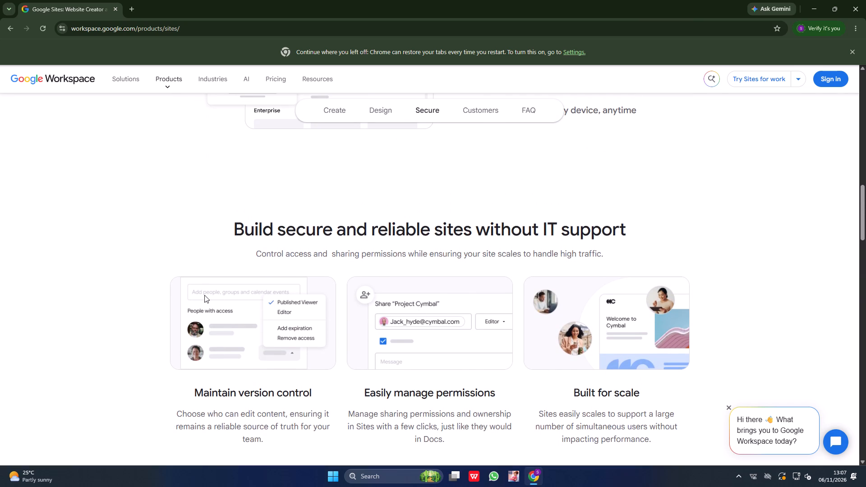
pyautogui.scroll(5, 340, 303)
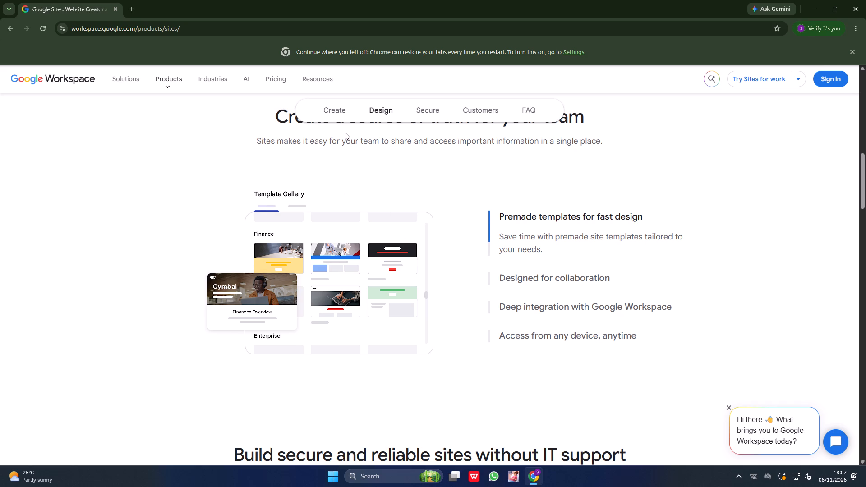
# Look over the upper part of the Google Sites product page again and jump to its Create section.
pyautogui.scroll(9, 290, 258)
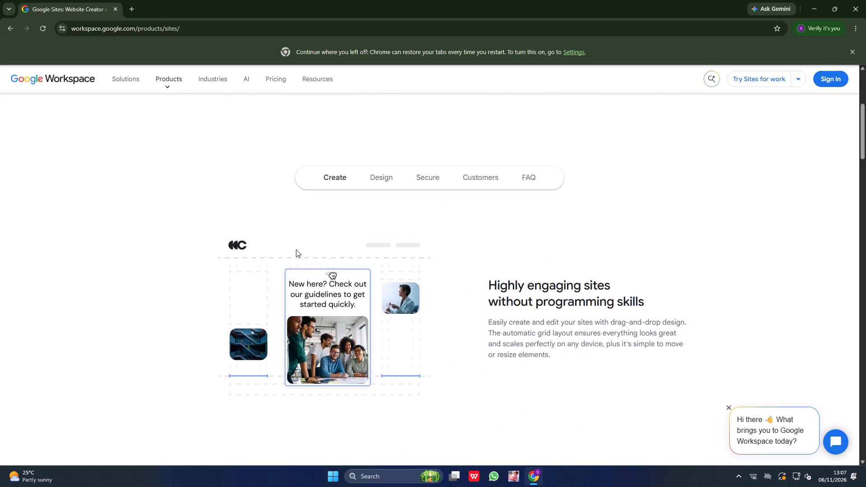
pyautogui.scroll(2, 296, 249)
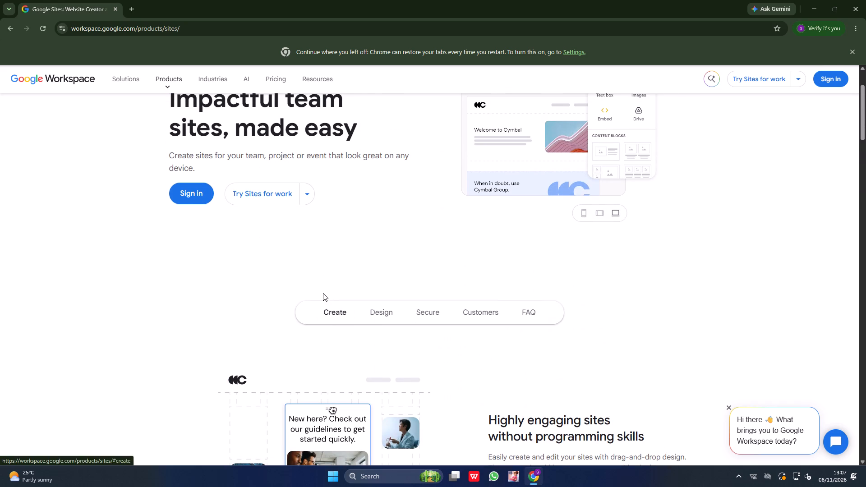
pyautogui.click(326, 310)
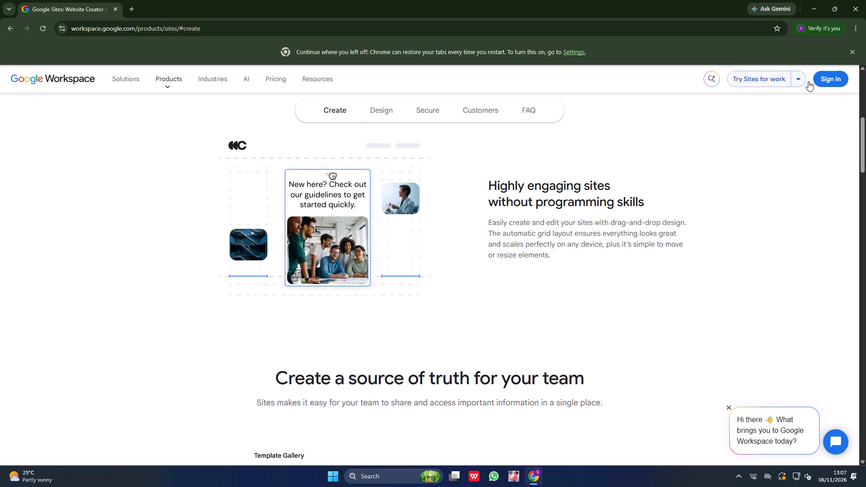
# Dismiss the notice about restoring tabs every time Chrome restarts.
pyautogui.click(855, 51)
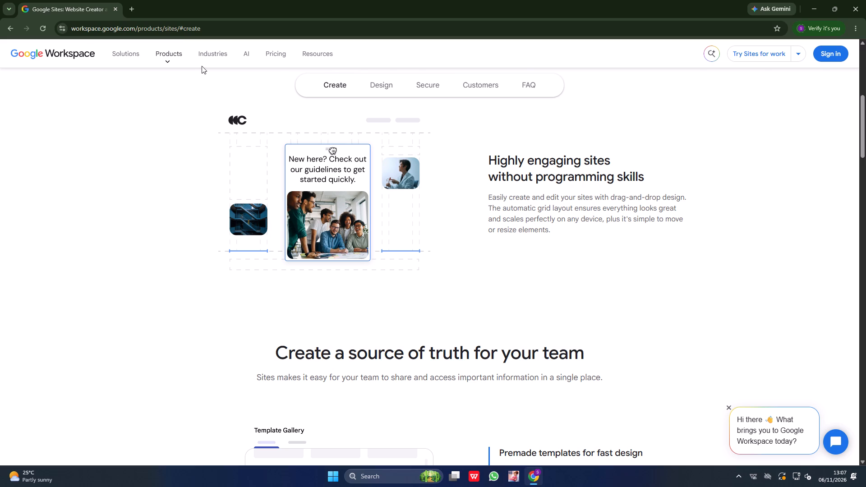
# Leave the Google Sites product page and go back past the google sites search results to the new tab page.
pyautogui.scroll(-5, 216, 78)
pyautogui.scroll(17, 221, 88)
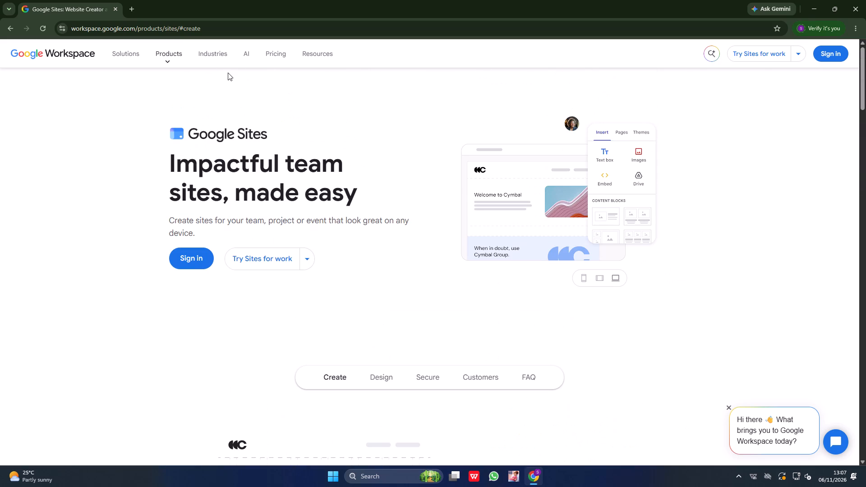
pyautogui.scroll(1, 228, 73)
pyautogui.click(7, 25)
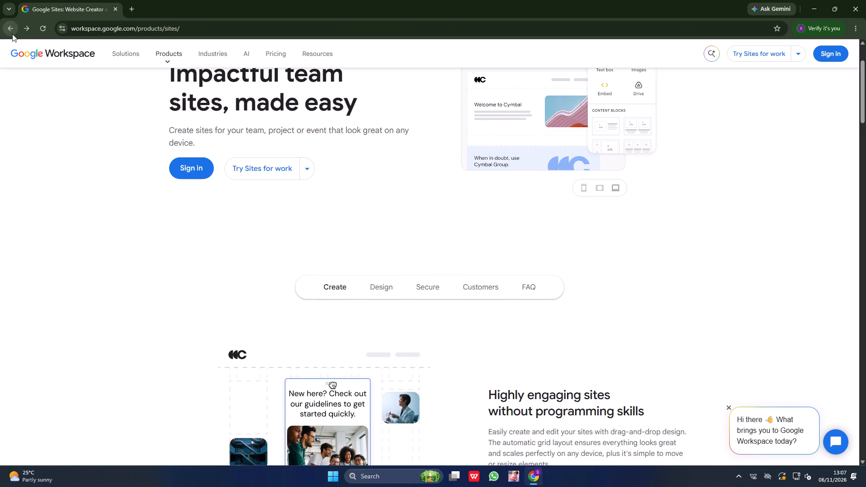
pyautogui.click(13, 27)
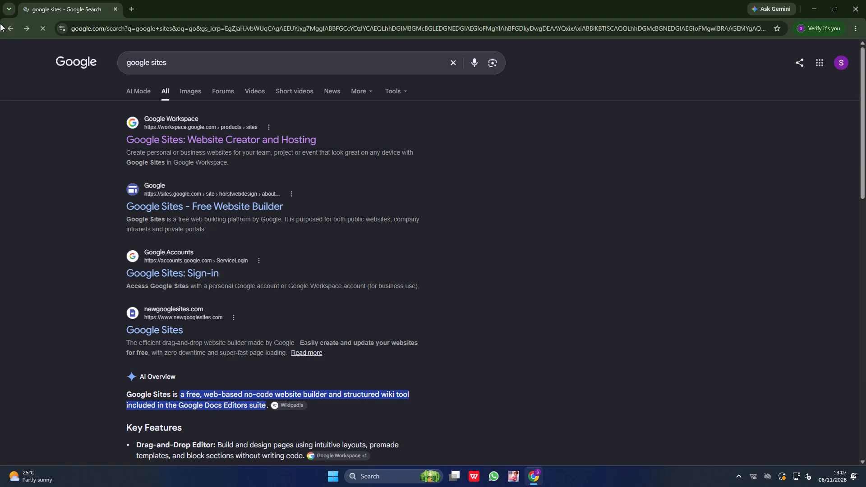
pyautogui.click(8, 23)
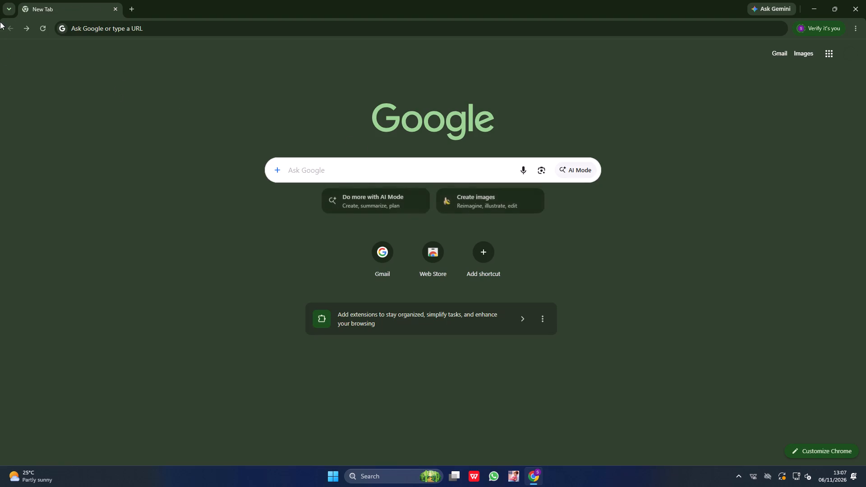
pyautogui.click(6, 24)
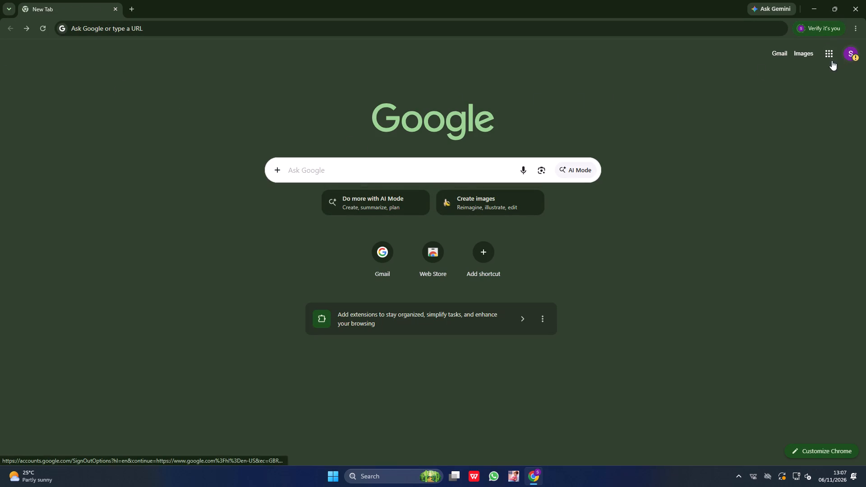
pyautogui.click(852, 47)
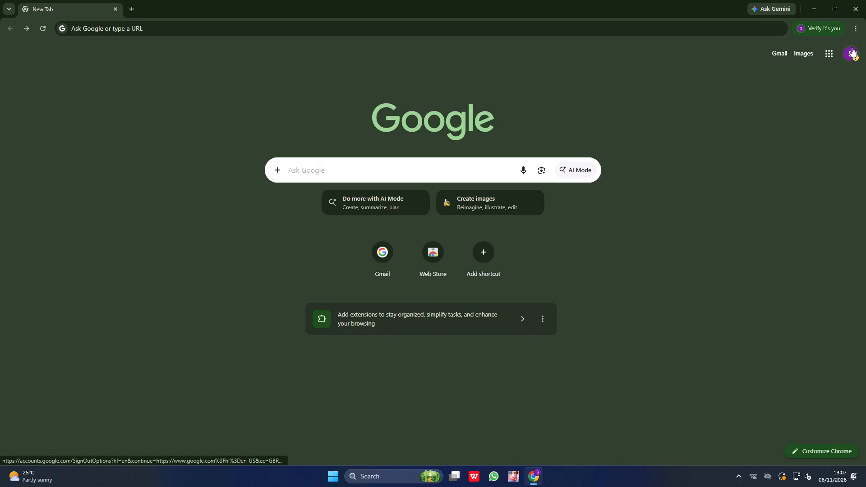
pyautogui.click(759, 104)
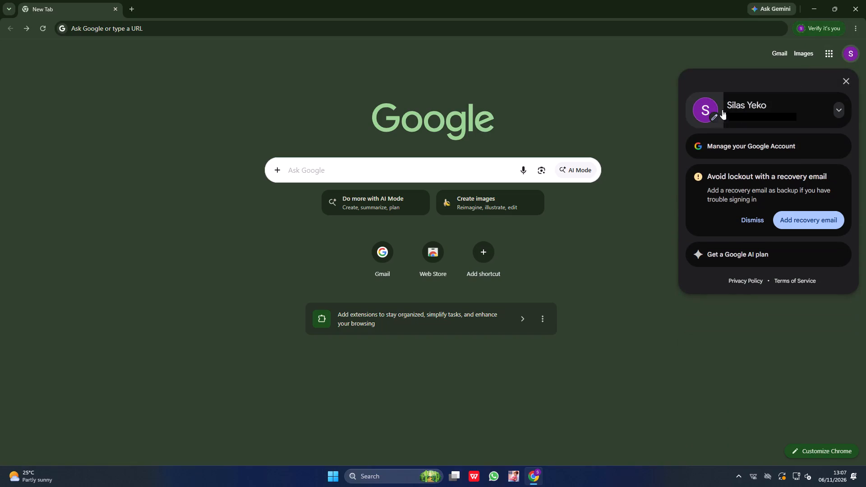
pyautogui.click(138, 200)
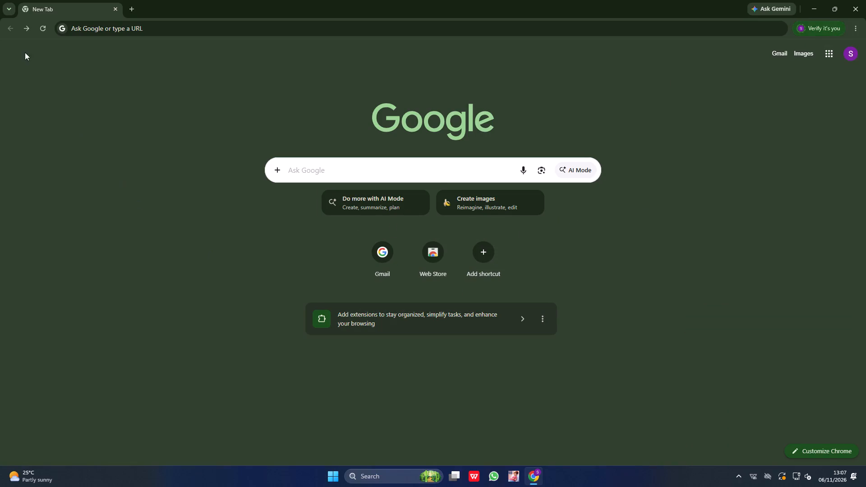
# Bring up the list of open and recently closed browser tabs.
pyautogui.click(8, 6)
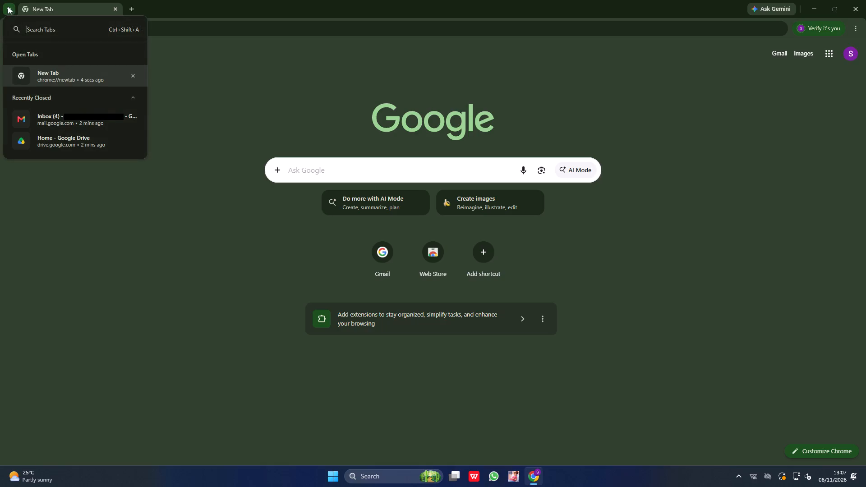
pyautogui.click(54, 71)
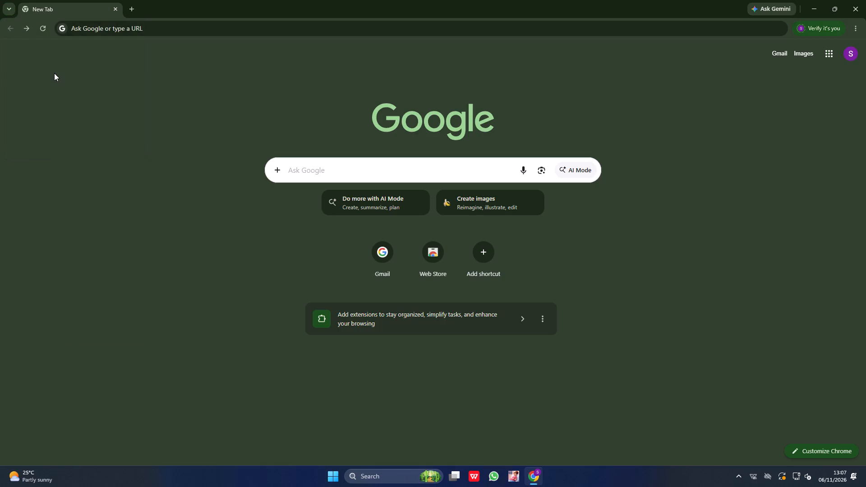
pyautogui.click(9, 6)
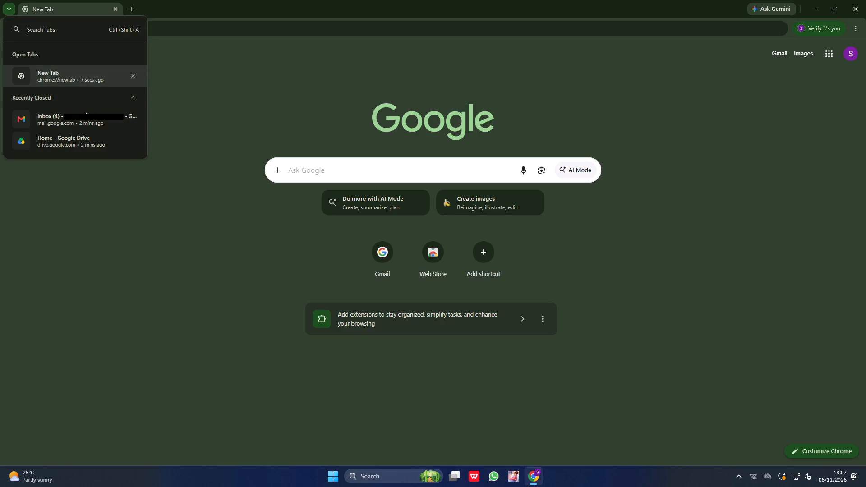
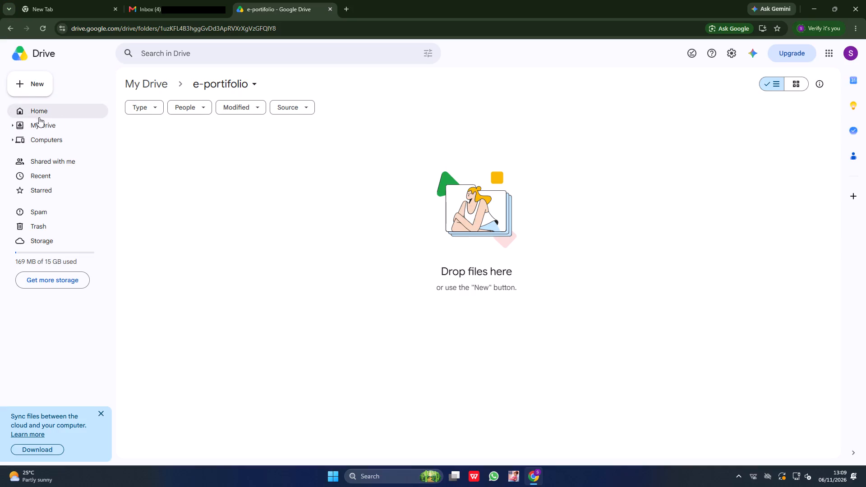
# Create a new blank Google Docs document in the e-portifolio folder.
pyautogui.click(26, 83)
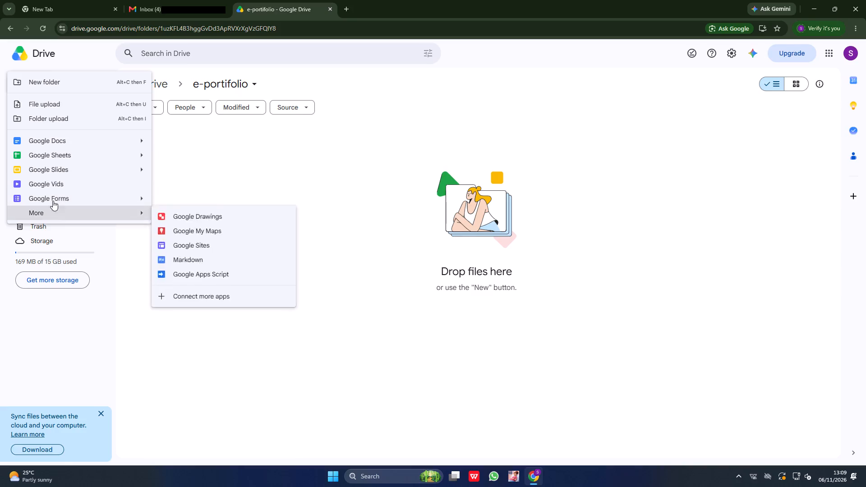
pyautogui.click(37, 141)
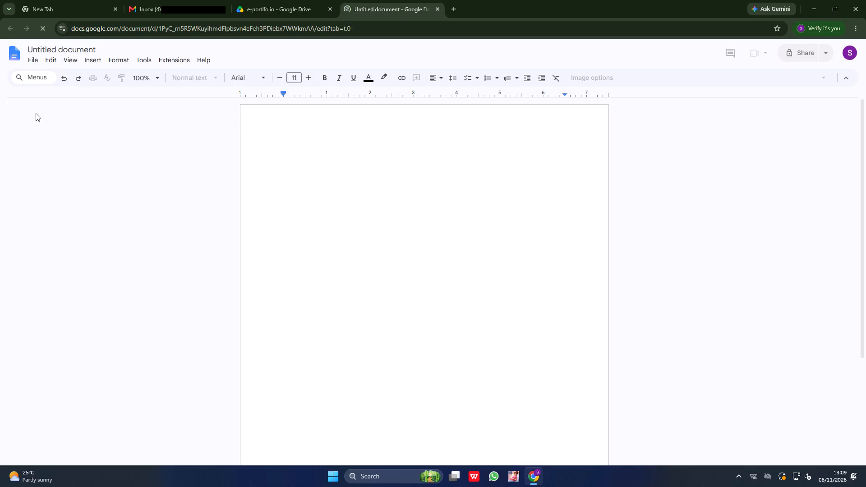
pyautogui.click(9, 25)
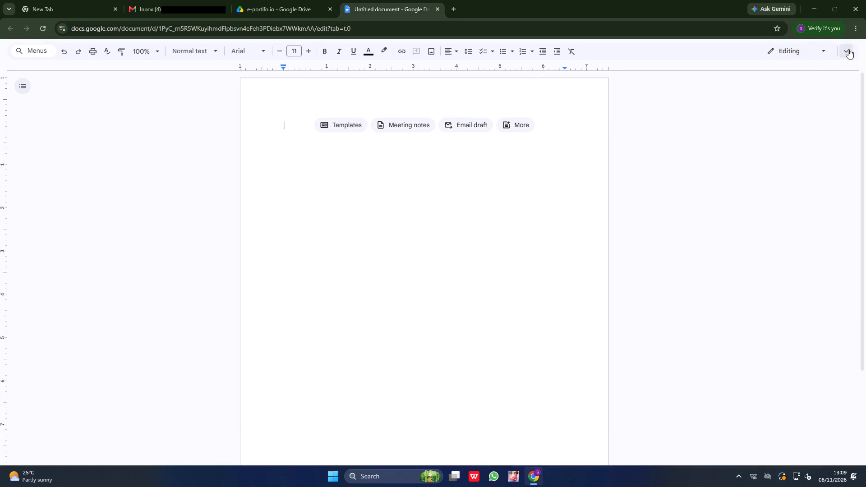
# Toggle the document's title and menu header, leaving it shown above the formatting tools.
pyautogui.click(848, 49)
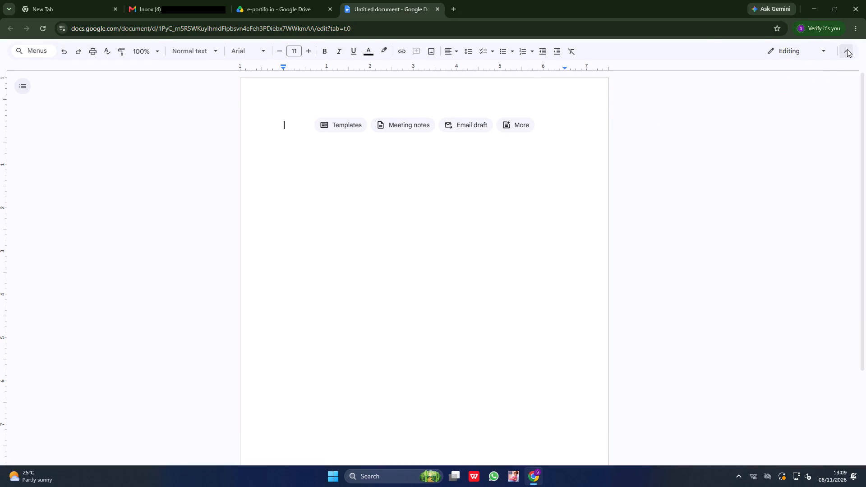
pyautogui.click(843, 75)
pyautogui.click(849, 53)
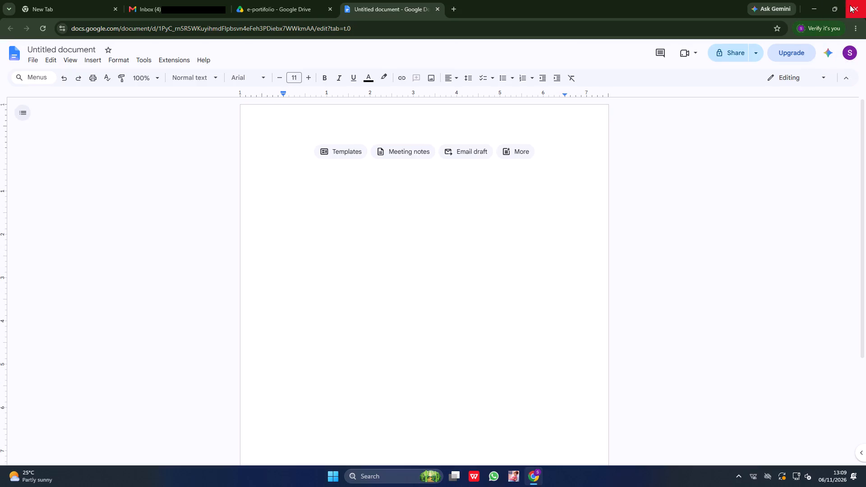
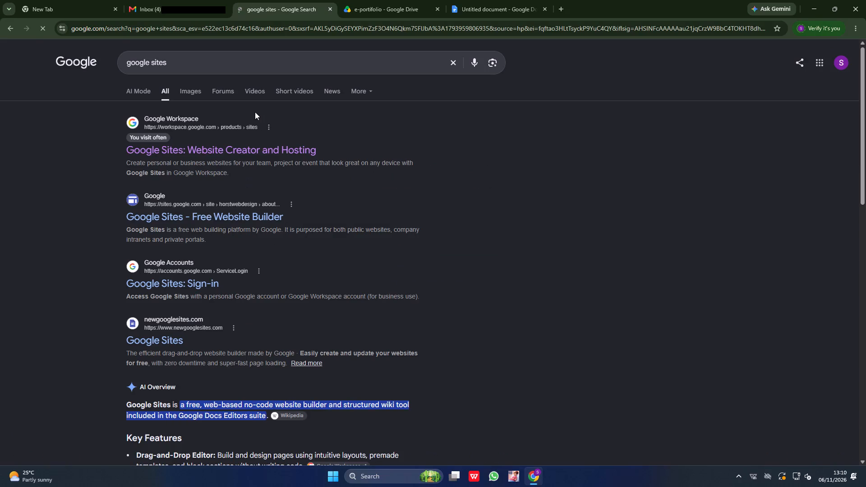
# Open the Google Sites product page from the Google Workspace search result and sign in to Google Sites.
pyautogui.click(246, 120)
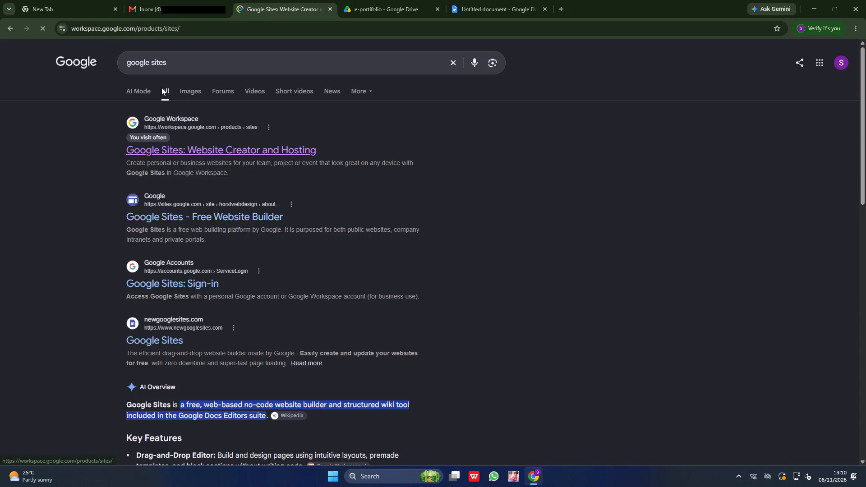
pyautogui.click(185, 117)
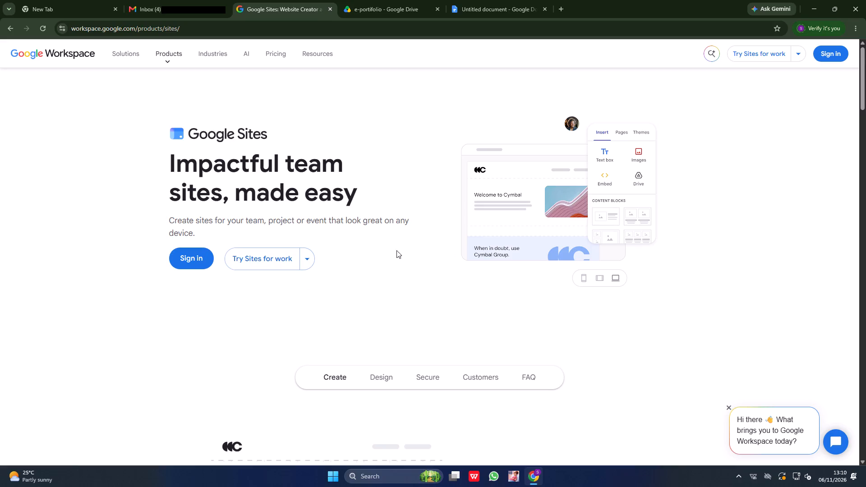
pyautogui.click(335, 379)
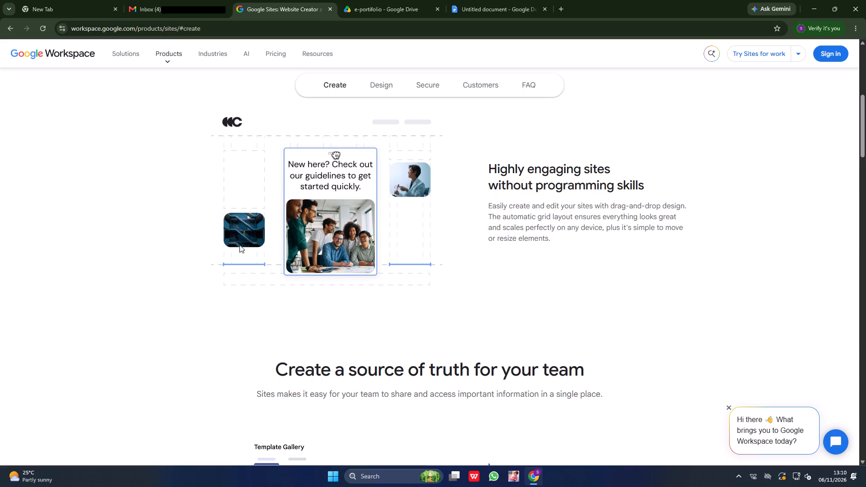
pyautogui.click(7, 25)
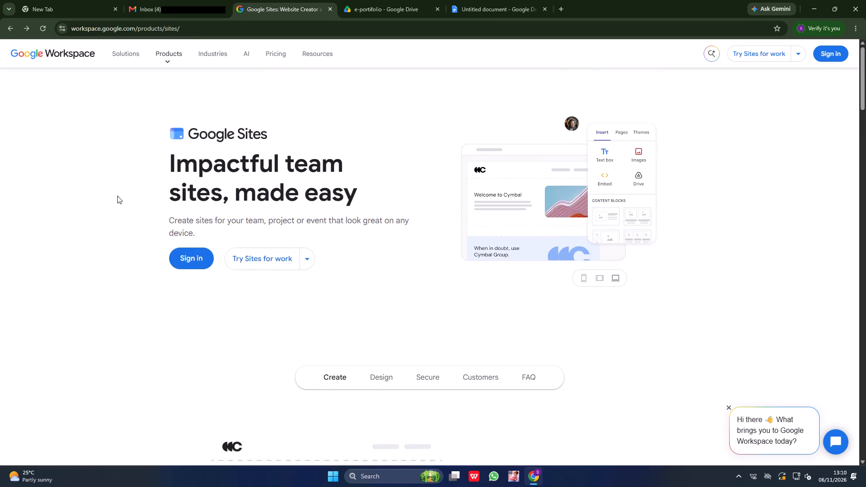
pyautogui.click(181, 254)
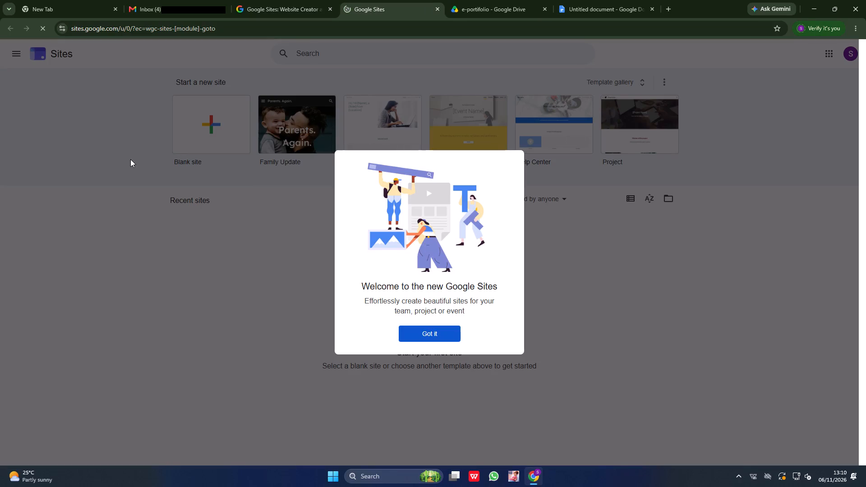
# Dismiss the Google Sites welcome message and create a new blank site.
pyautogui.click(210, 124)
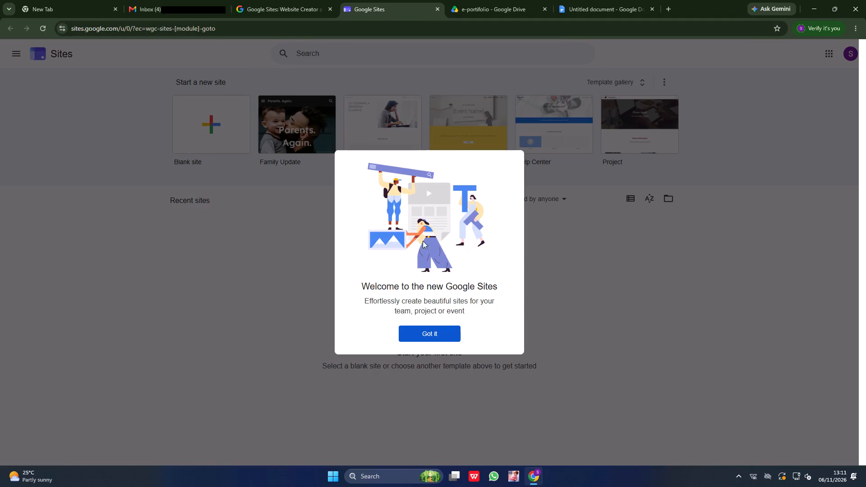
pyautogui.click(429, 332)
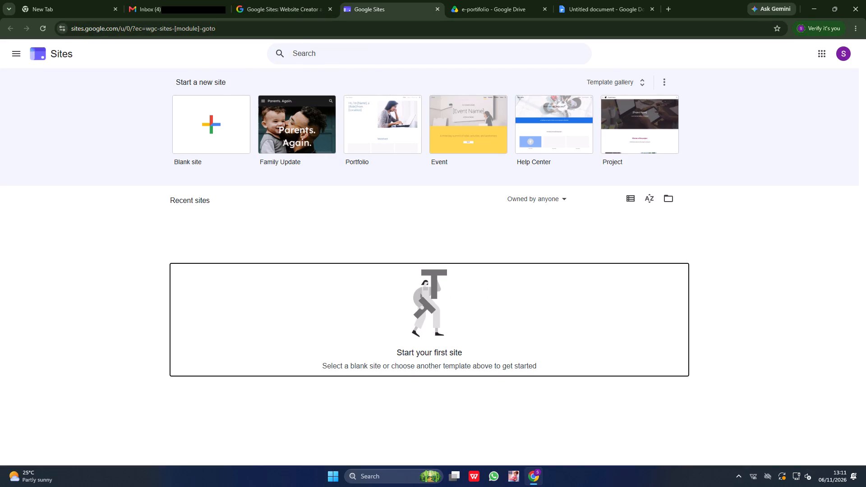
pyautogui.click(212, 125)
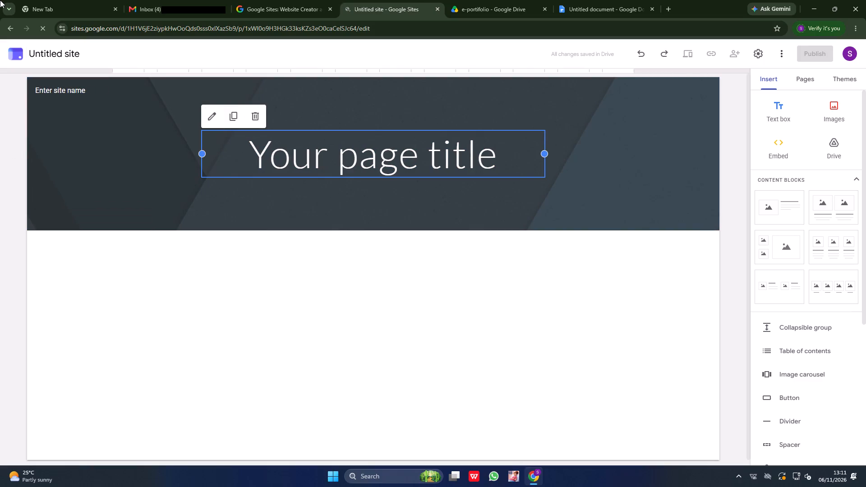
# Clear the placeholder page title text in the new site's header.
pyautogui.click(230, 162)
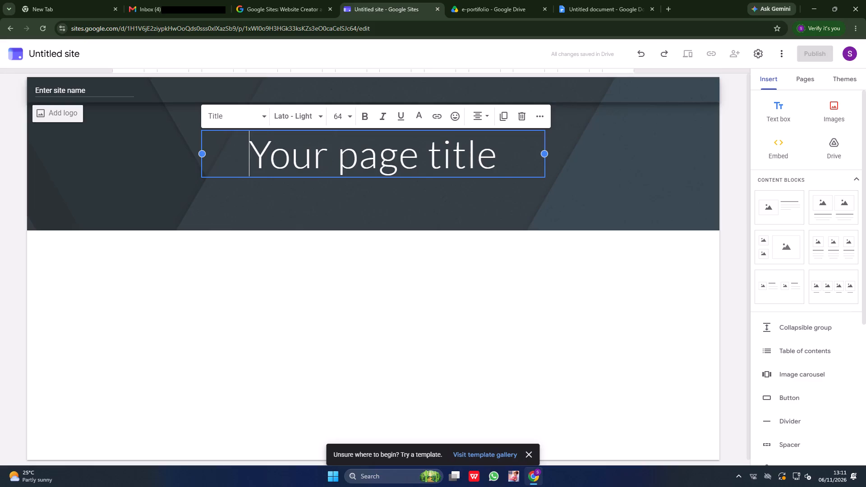
pyautogui.press('m')
pyautogui.press('y')
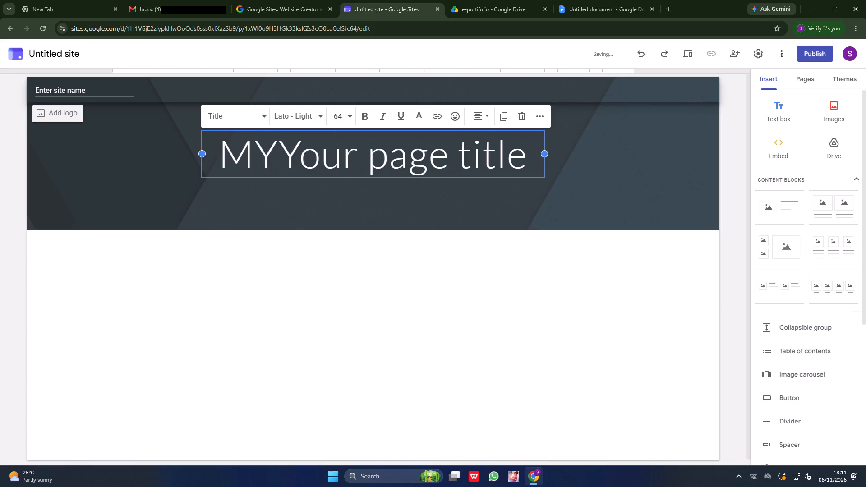
pyautogui.click(521, 154)
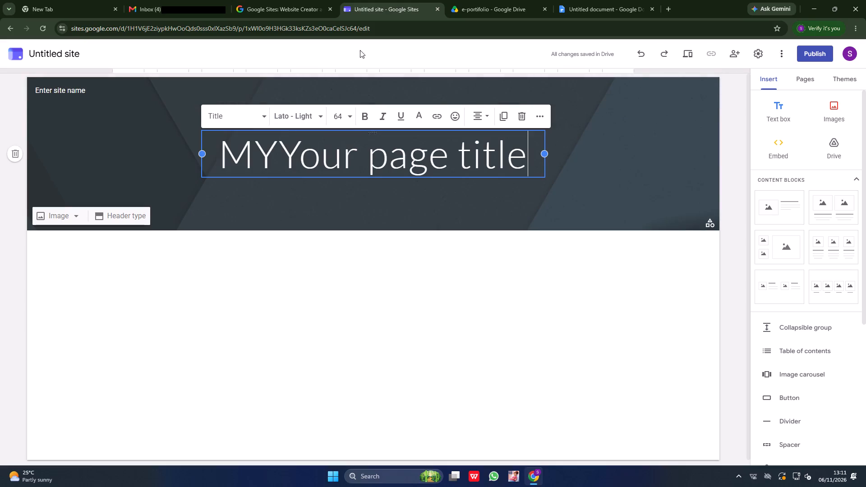
pyautogui.press('BackSpace')
pyautogui.press('BackSpace')
pyautogui.press('BackSpace')
pyautogui.press('BackSpace')
pyautogui.press('BackSpace')
pyautogui.press('BackSpace')
pyautogui.press('BackSpace')
pyautogui.press('BackSpace')
pyautogui.press('BackSpace')
pyautogui.press('BackSpace')
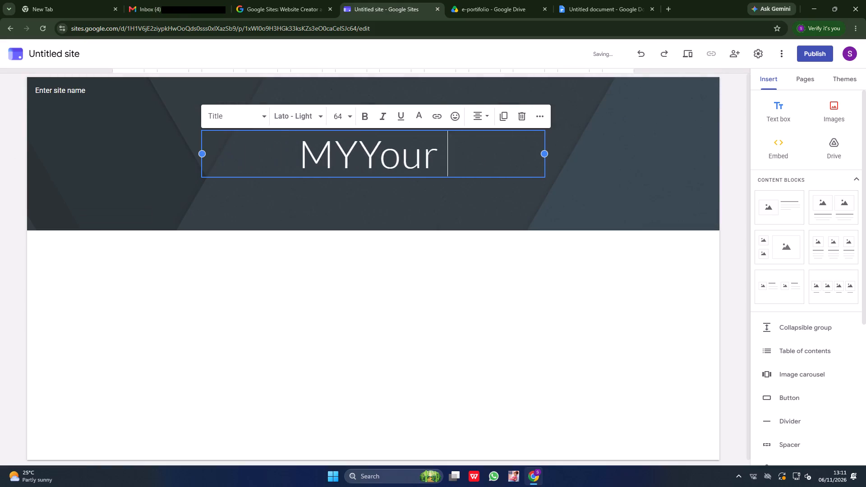
pyautogui.press('BackSpace')
pyautogui.press('BackSpace')
pyautogui.press('BackSpace')
pyautogui.press('BackSpace')
pyautogui.press('BackSpace')
pyautogui.press('BackSpace')
pyautogui.press('BackSpace')
pyautogui.press('BackSpace')
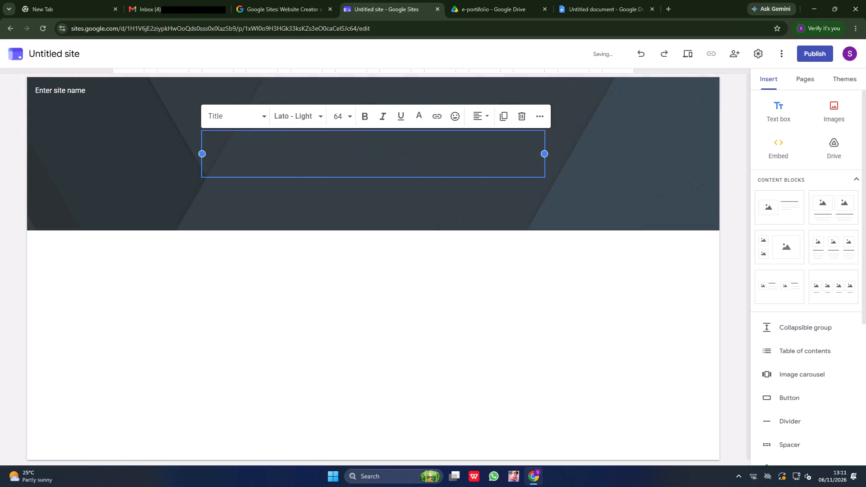
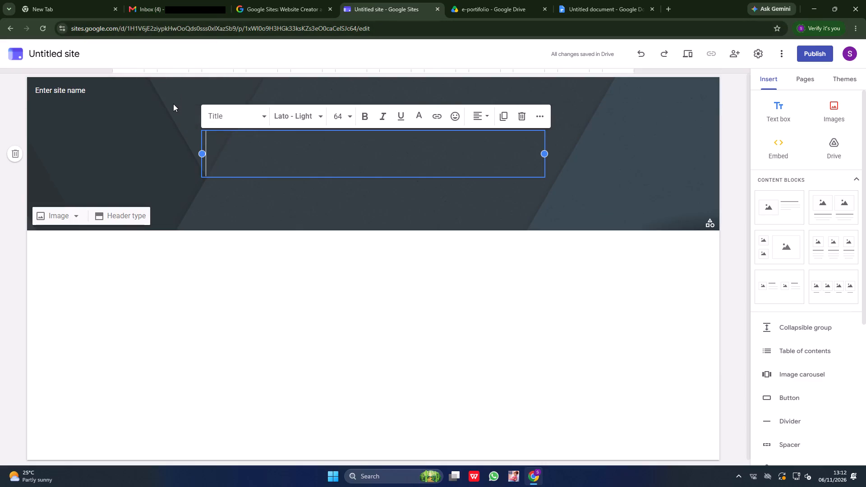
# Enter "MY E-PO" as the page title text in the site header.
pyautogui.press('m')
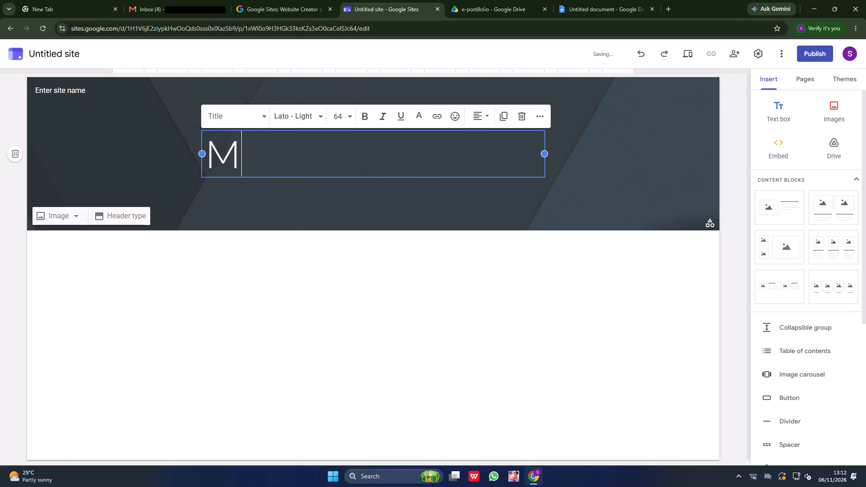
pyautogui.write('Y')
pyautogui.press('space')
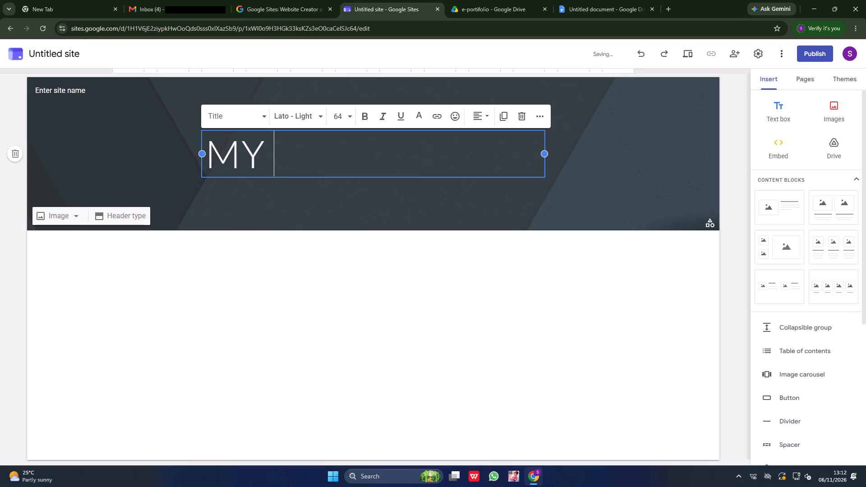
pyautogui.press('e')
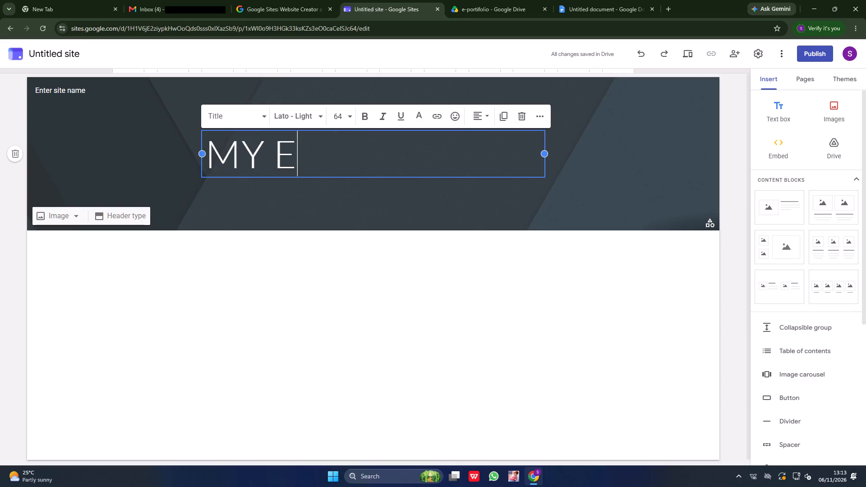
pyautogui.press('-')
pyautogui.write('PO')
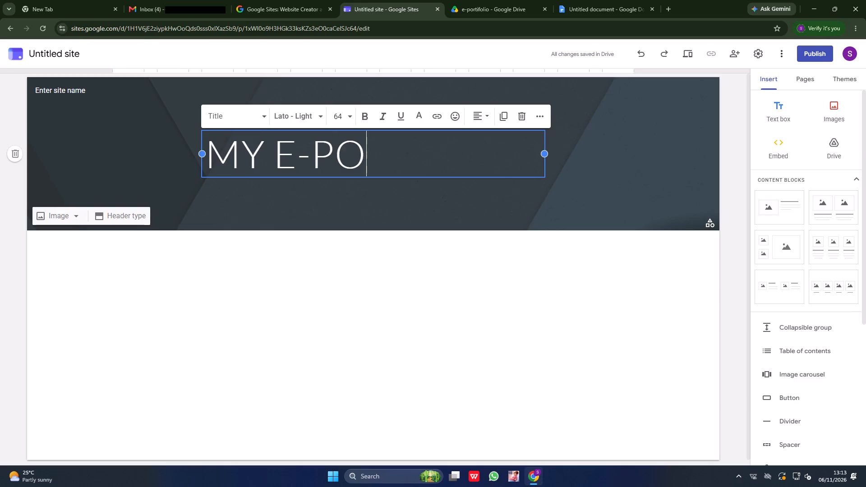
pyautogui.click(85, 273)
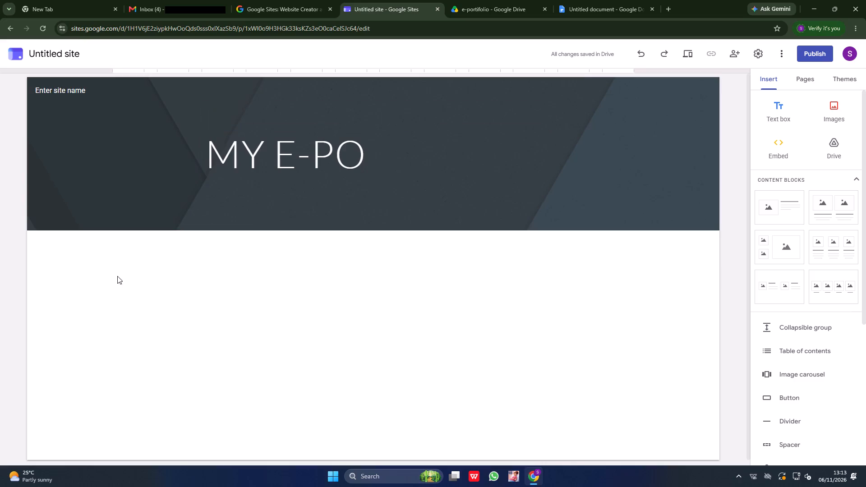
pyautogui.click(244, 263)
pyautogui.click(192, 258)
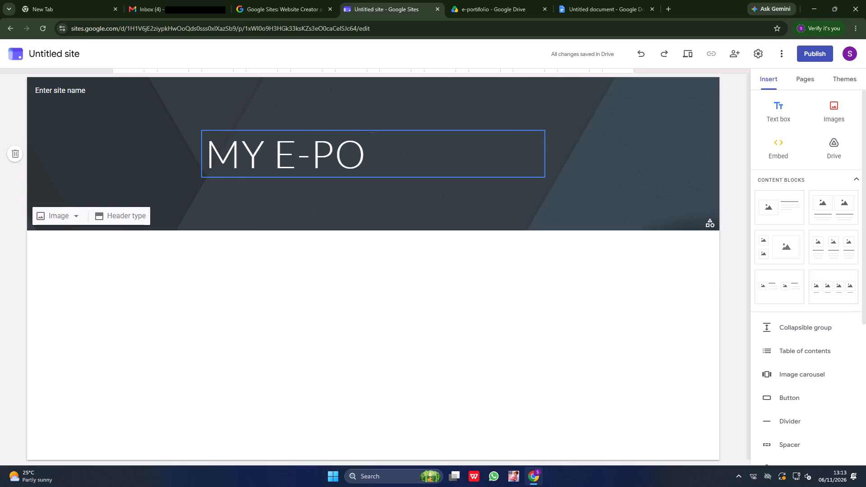
# Replace the page title text in the header with "NAME:".
pyautogui.click(367, 162)
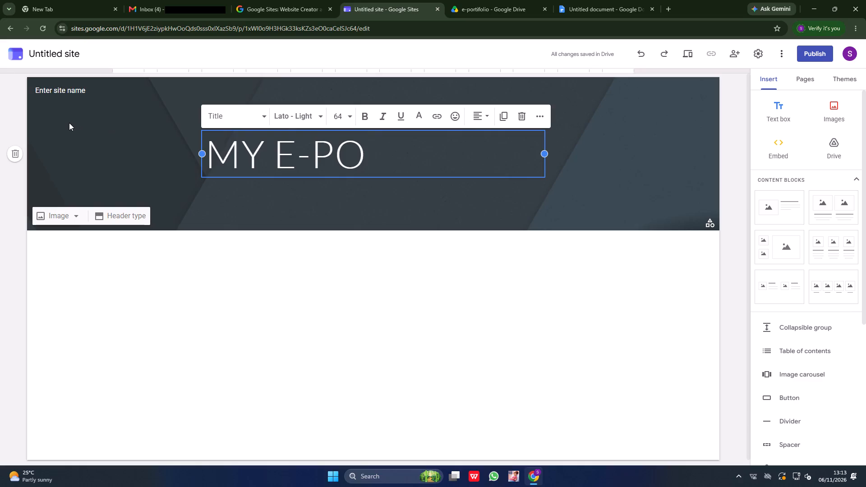
pyautogui.press('BackSpace')
pyautogui.press('BackSpace')
pyautogui.press('BackSpace')
pyautogui.press('BackSpace')
pyautogui.press('BackSpace')
pyautogui.press('BackSpace')
pyautogui.press('BackSpace')
pyautogui.press('BackSpace')
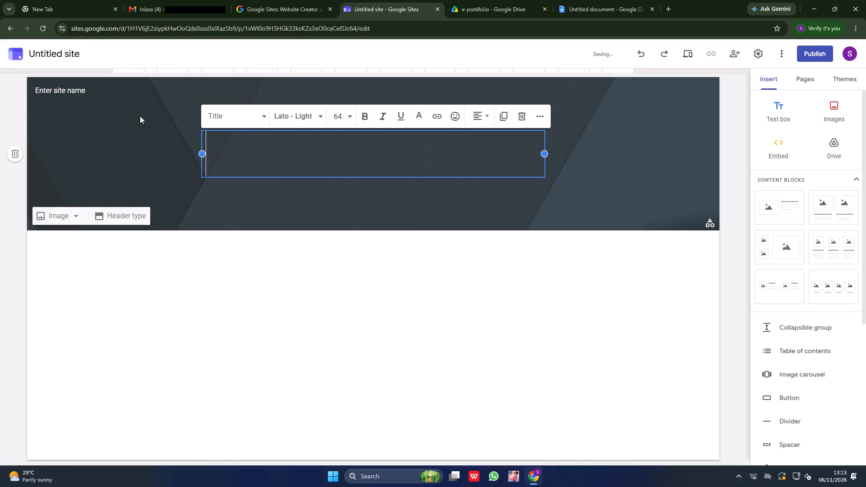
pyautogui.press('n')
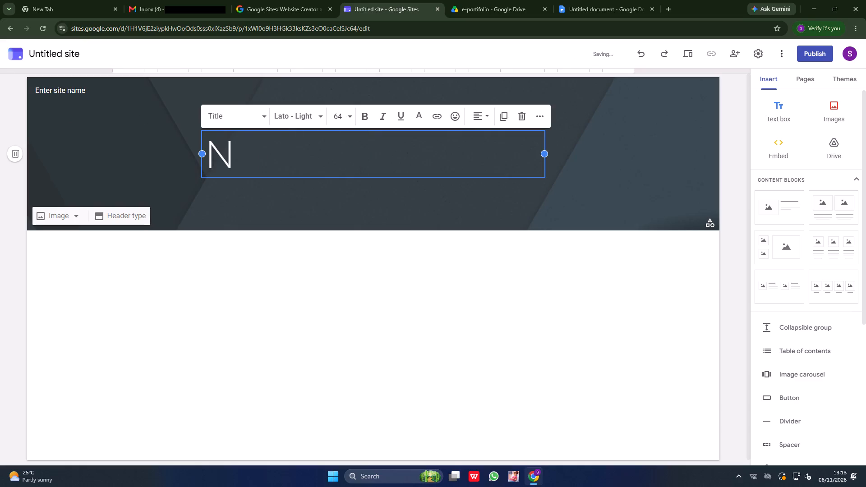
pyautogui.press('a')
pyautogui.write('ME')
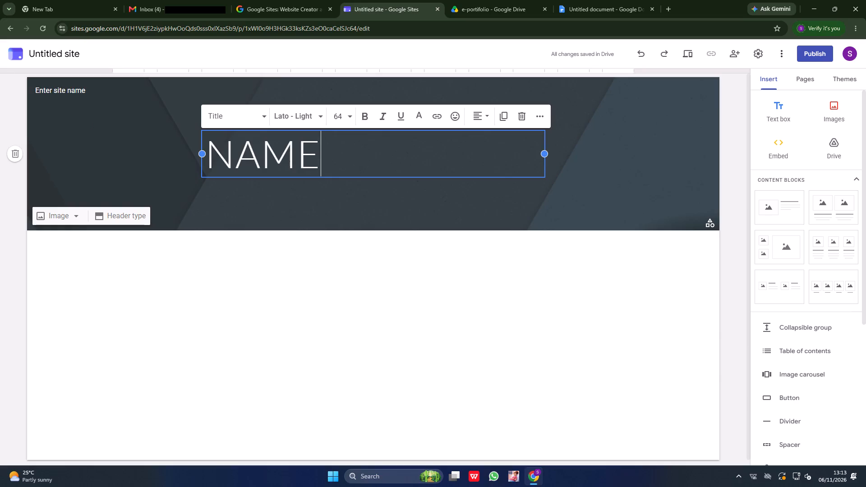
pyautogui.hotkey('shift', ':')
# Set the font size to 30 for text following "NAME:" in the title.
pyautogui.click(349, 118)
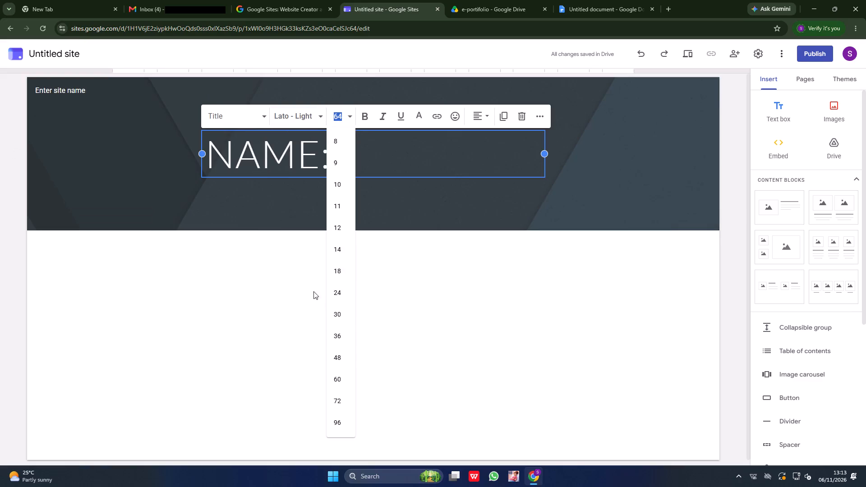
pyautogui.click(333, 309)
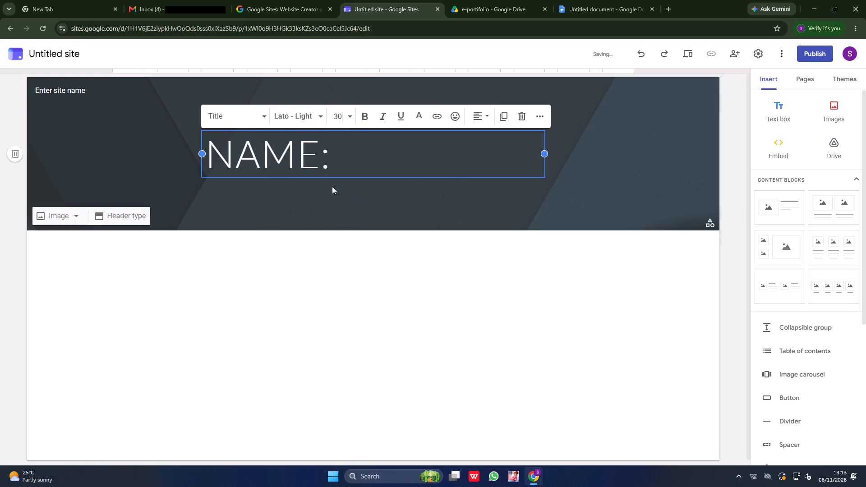
# Look through the available fonts for the title text, leaving the current font in place.
pyautogui.click(320, 115)
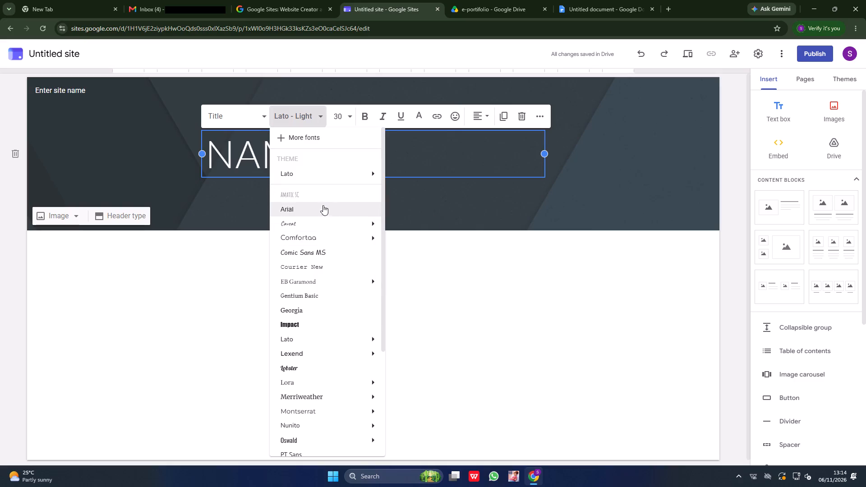
pyautogui.scroll(-1, 311, 229)
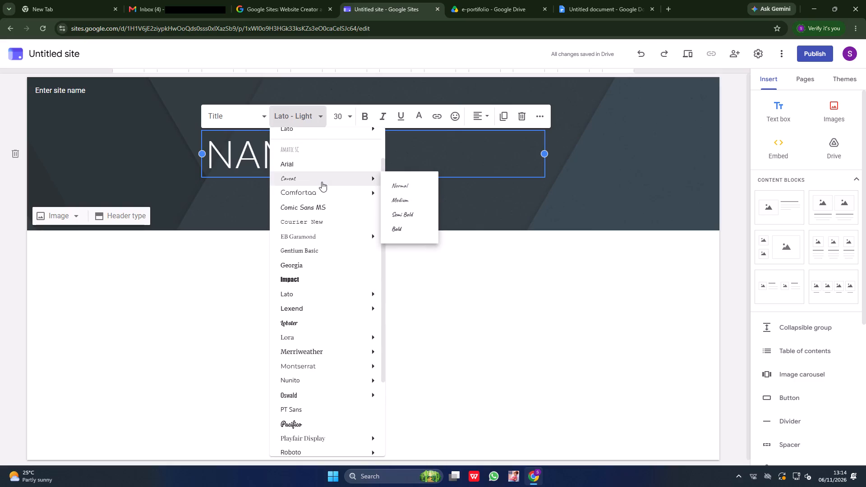
pyautogui.scroll(-7, 323, 184)
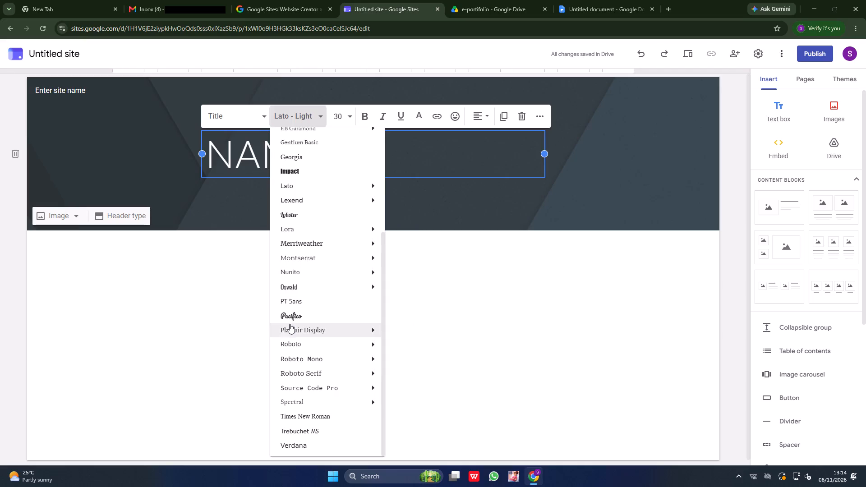
pyautogui.scroll(-3, 295, 354)
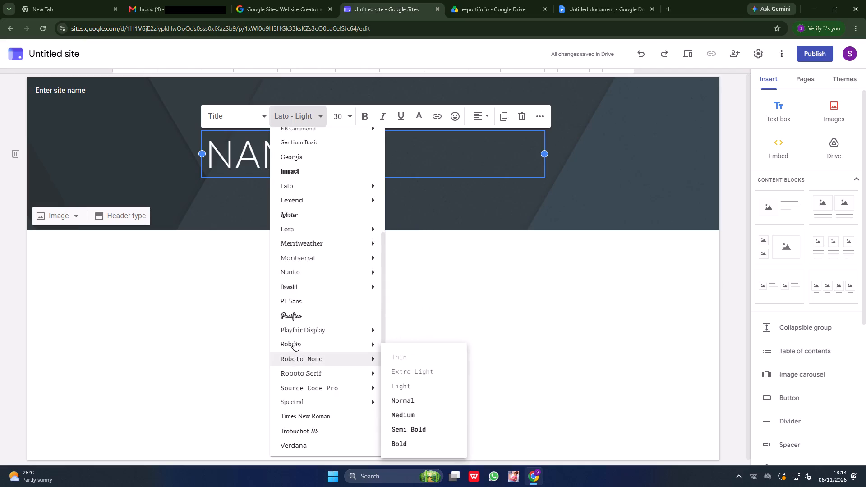
pyautogui.scroll(2, 292, 310)
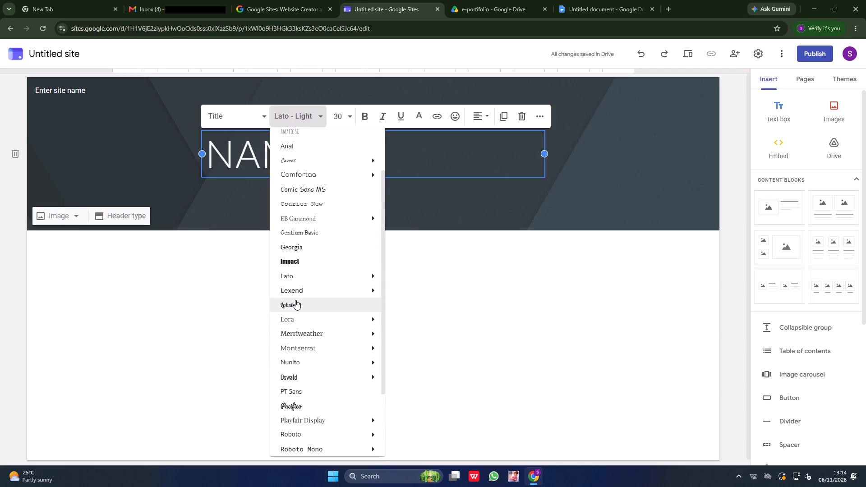
pyautogui.scroll(3, 305, 142)
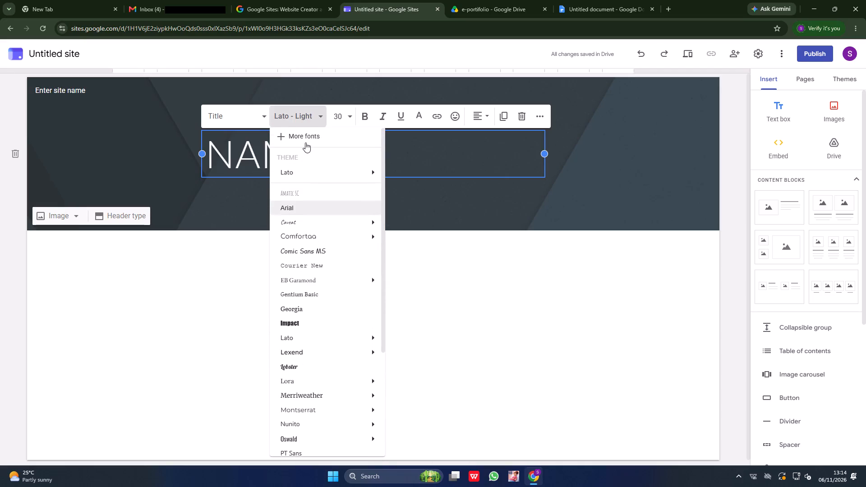
pyautogui.scroll(-3, 304, 144)
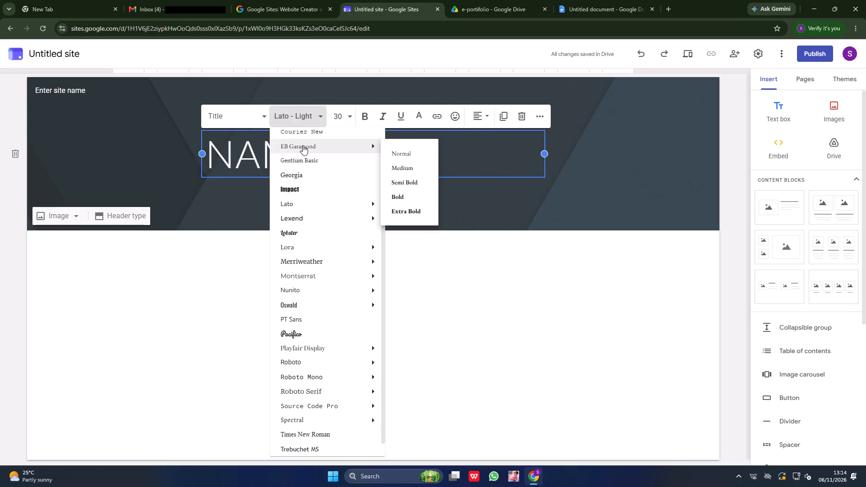
pyautogui.scroll(-5, 300, 148)
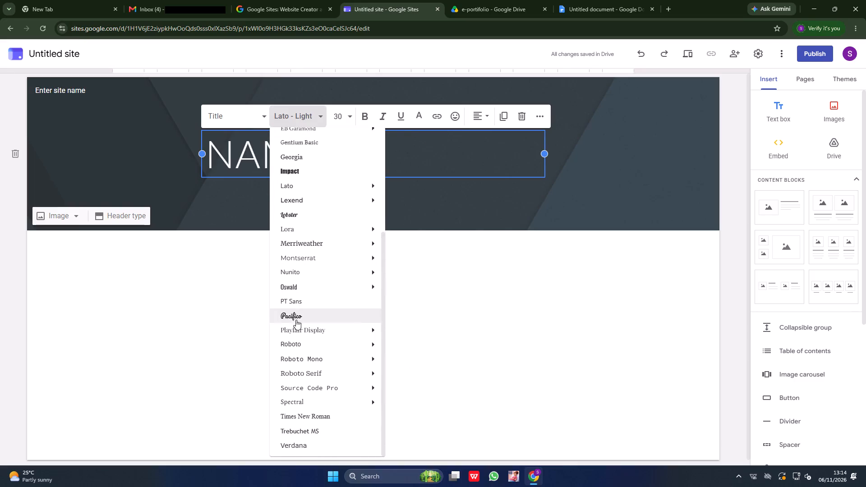
pyautogui.scroll(-3, 297, 399)
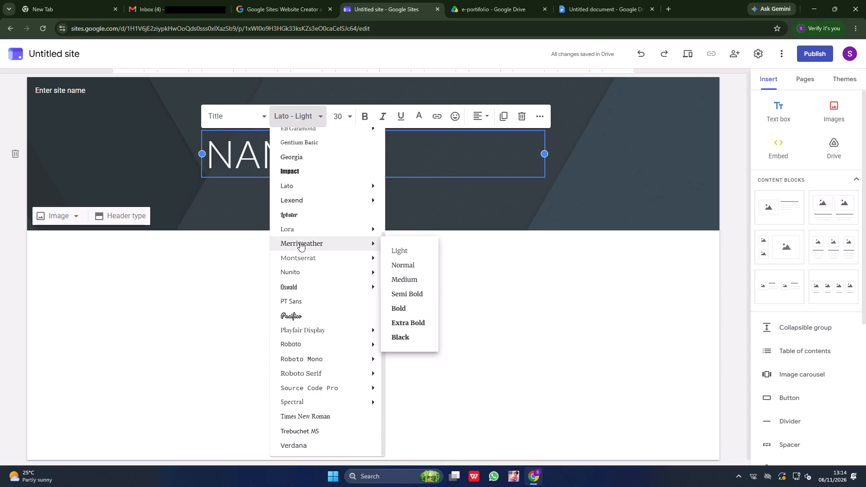
pyautogui.scroll(1, 300, 172)
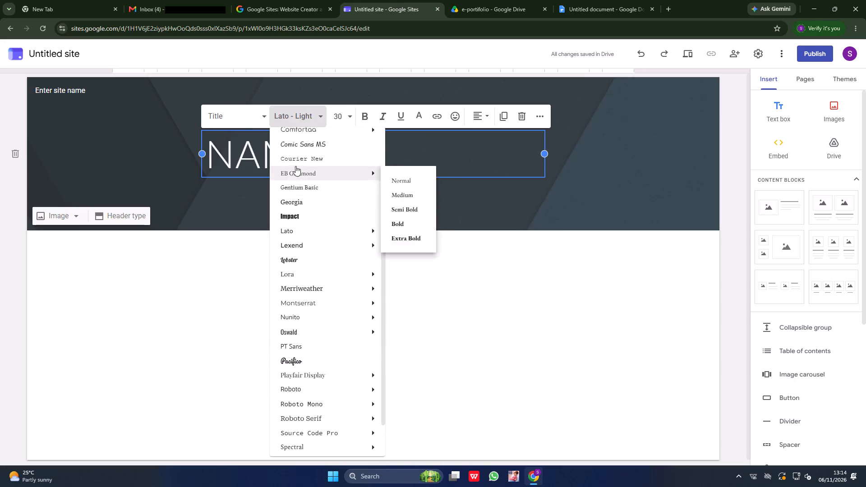
pyautogui.scroll(2, 300, 156)
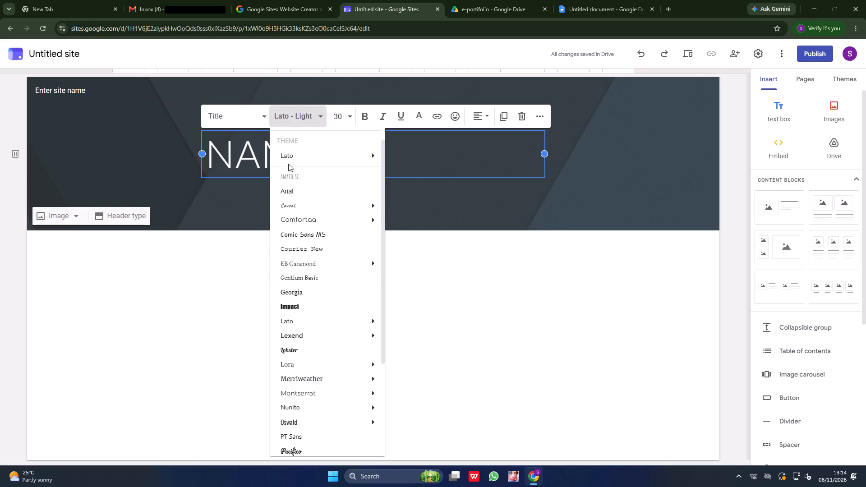
pyautogui.scroll(3, 289, 161)
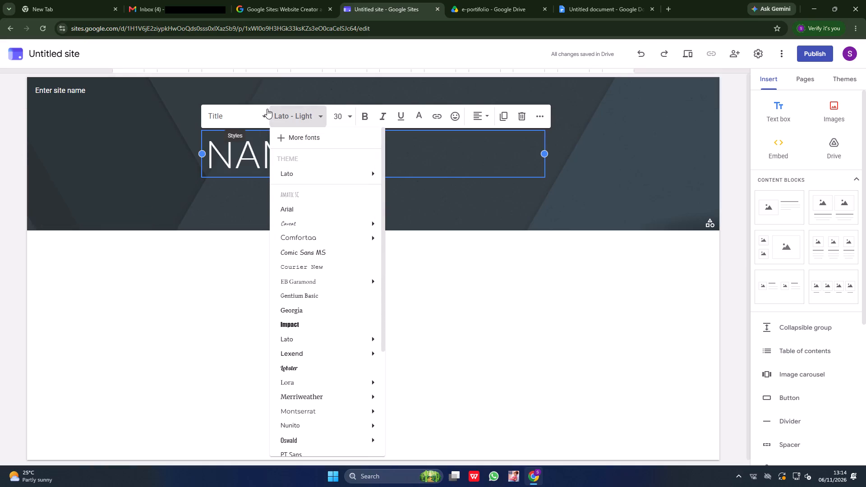
pyautogui.click(214, 277)
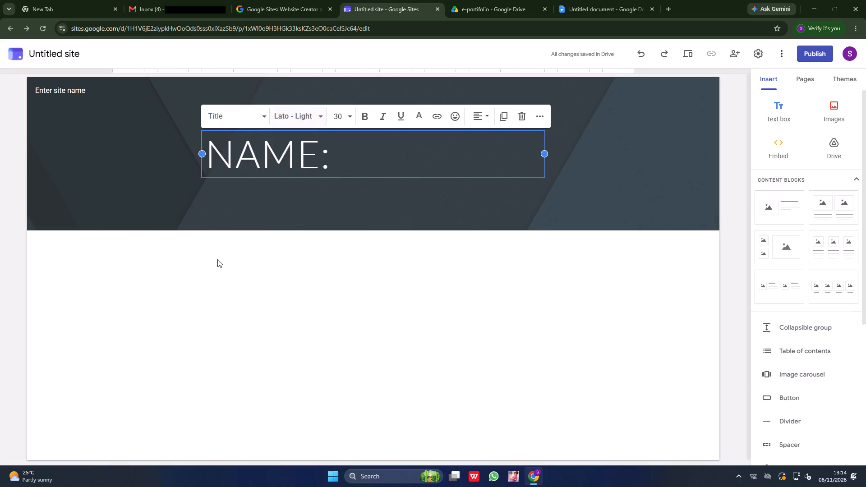
# Set the font size to 30 at the end of the "NAME:" title text.
pyautogui.click(340, 157)
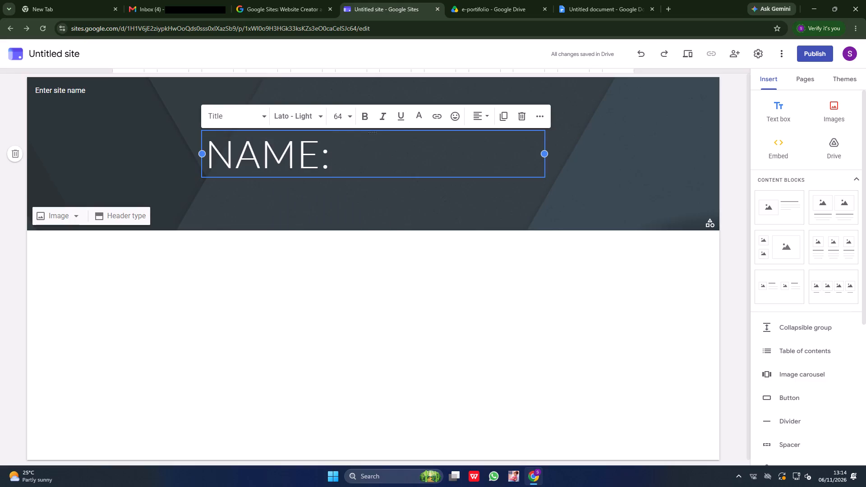
pyautogui.click(351, 116)
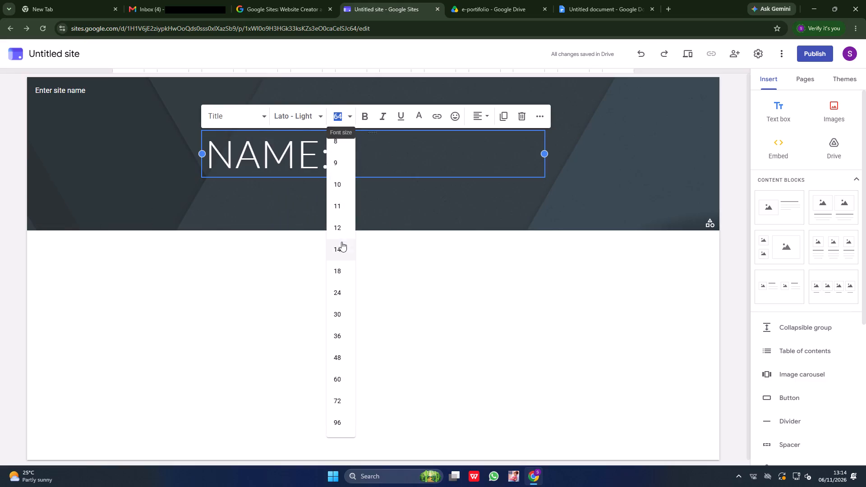
pyautogui.click(336, 317)
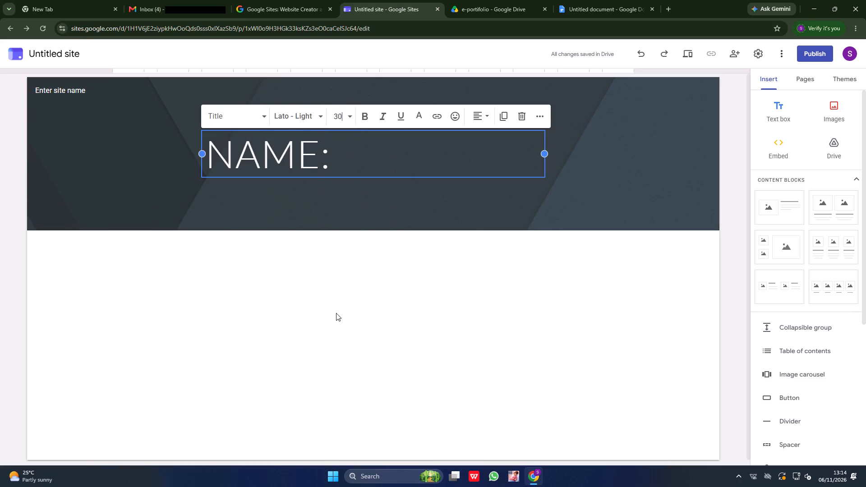
# Add the owner's name in capital letters directly after "NAME:" in the header title.
pyautogui.click(351, 164)
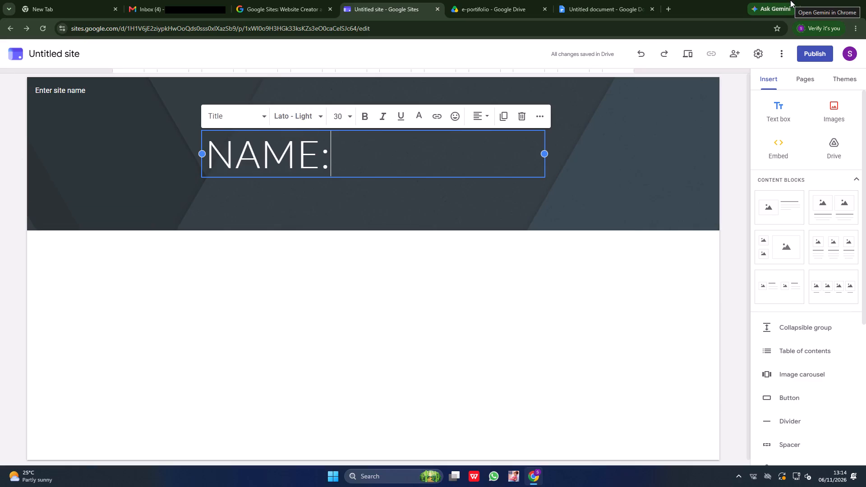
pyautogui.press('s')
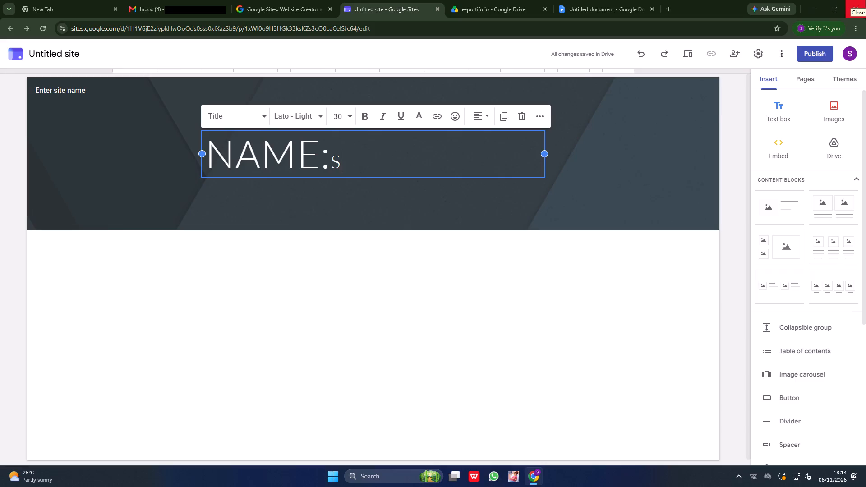
pyautogui.press('BackSpace')
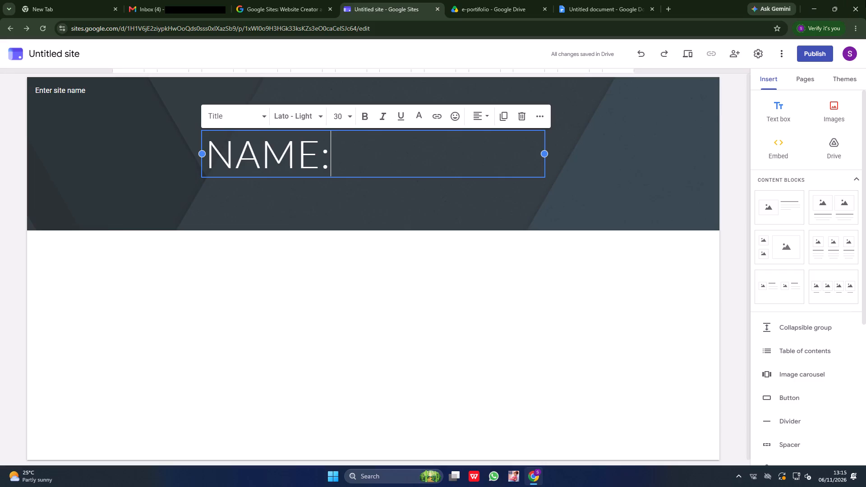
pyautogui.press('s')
pyautogui.press('BackSpace')
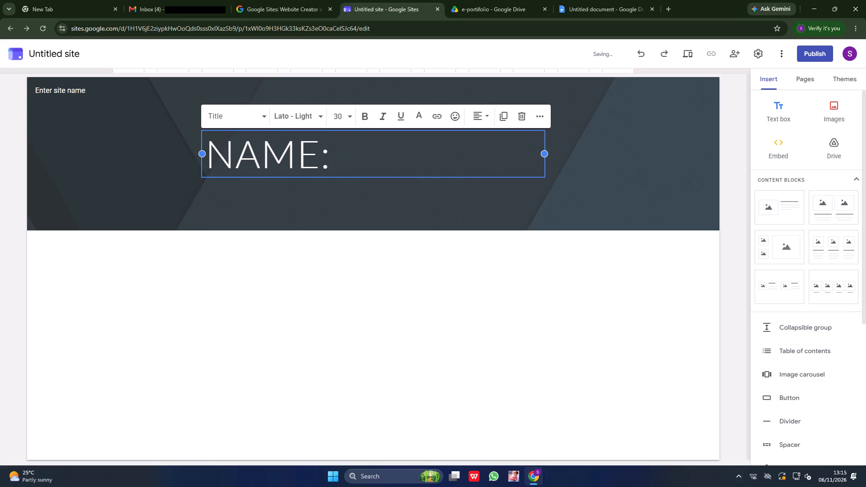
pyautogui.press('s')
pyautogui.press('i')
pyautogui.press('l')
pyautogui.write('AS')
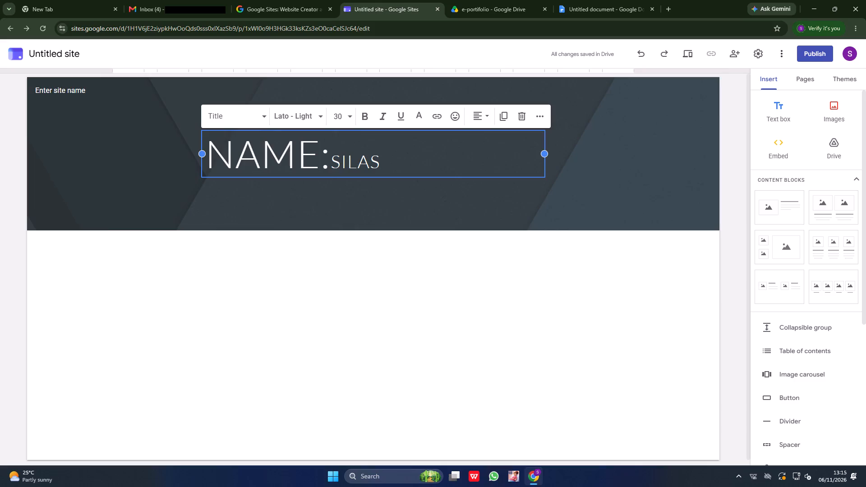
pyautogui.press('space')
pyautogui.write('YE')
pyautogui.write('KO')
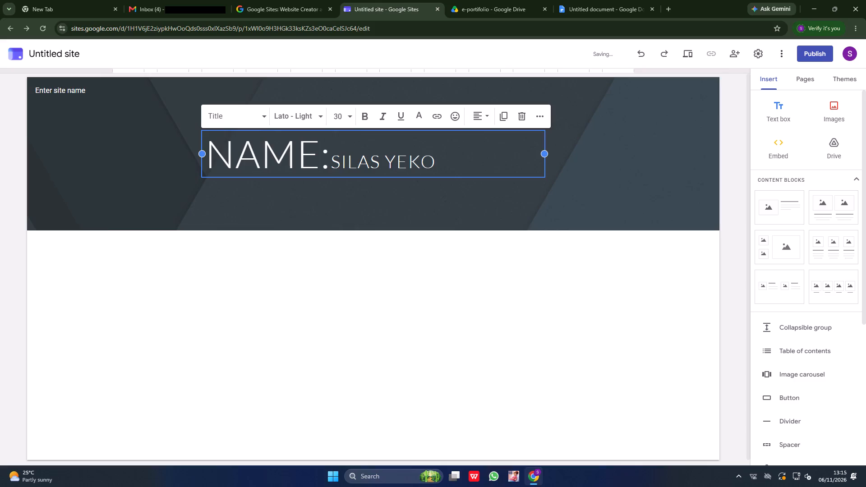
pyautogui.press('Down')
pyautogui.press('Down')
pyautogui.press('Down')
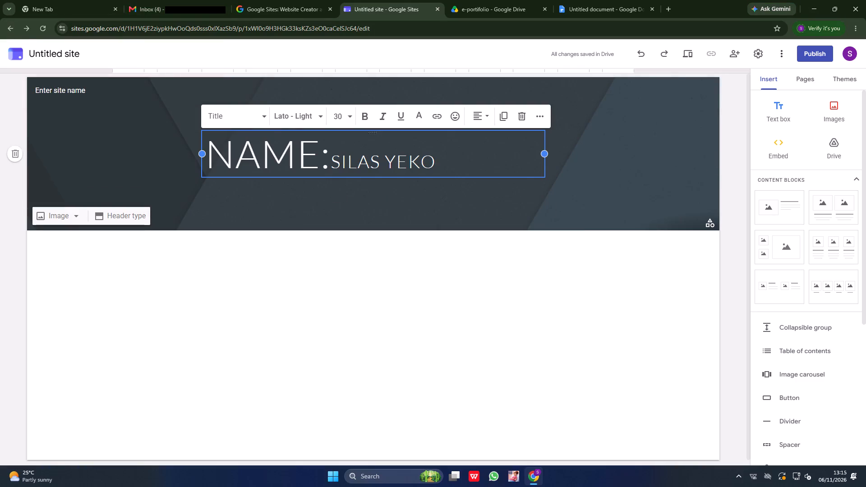
# Set the font size of the "NAME:" label, including its colon, to 30.
pyautogui.moveTo(215, 153); pyautogui.dragTo(272, 159, button='right')
pyautogui.moveTo(272, 159); pyautogui.dragTo(301, 163, button='right')
pyautogui.click(203, 248)
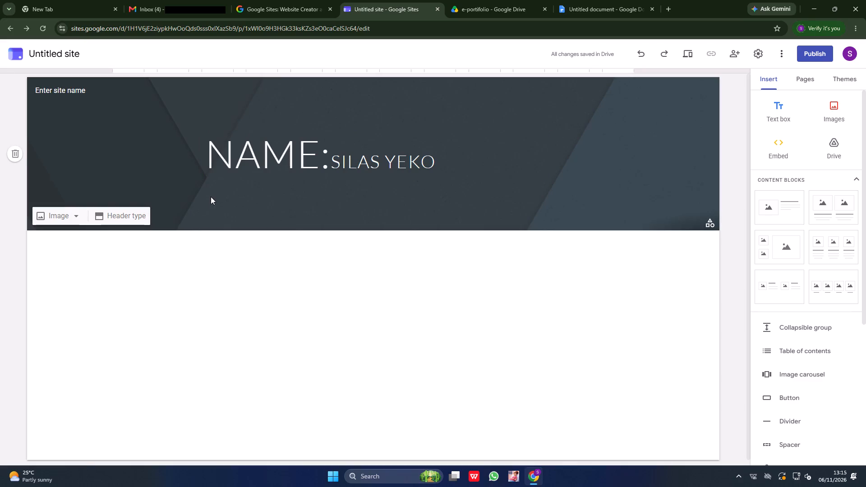
pyautogui.moveTo(209, 143); pyautogui.dragTo(293, 161)
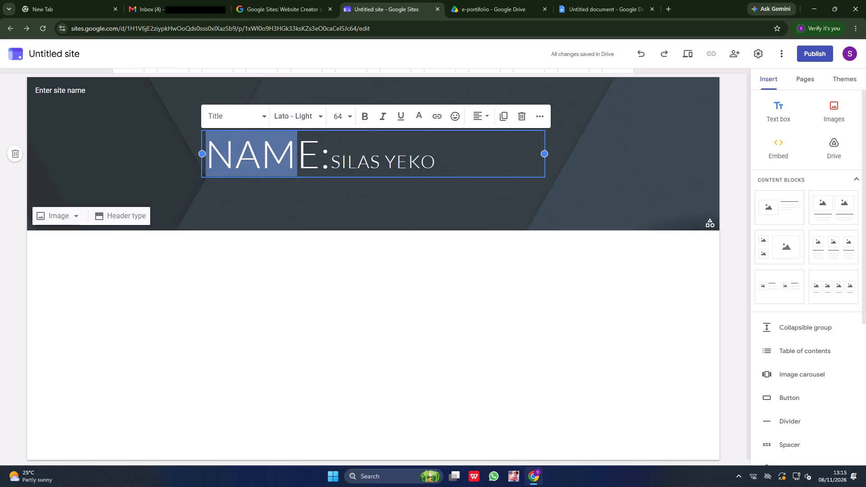
pyautogui.moveTo(293, 161); pyautogui.dragTo(312, 162)
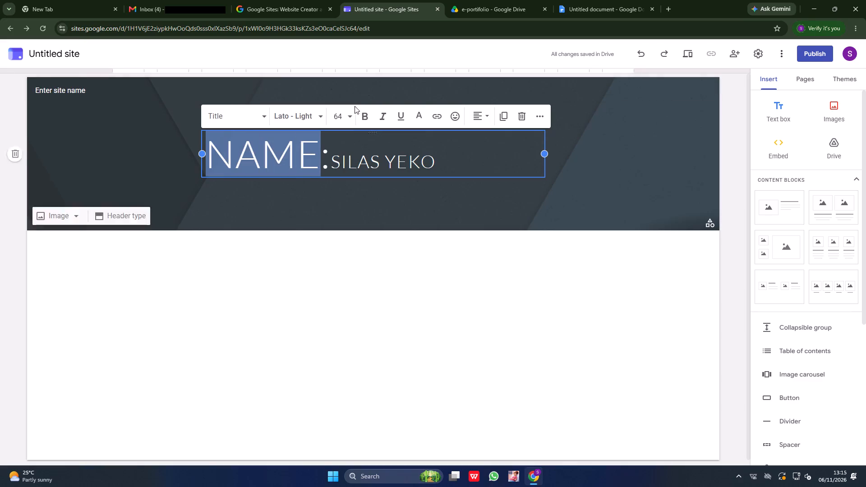
pyautogui.click(349, 116)
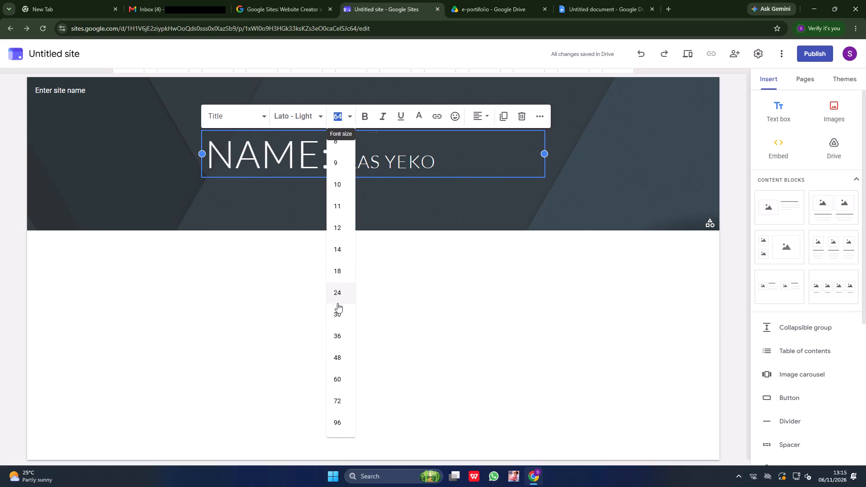
pyautogui.click(337, 310)
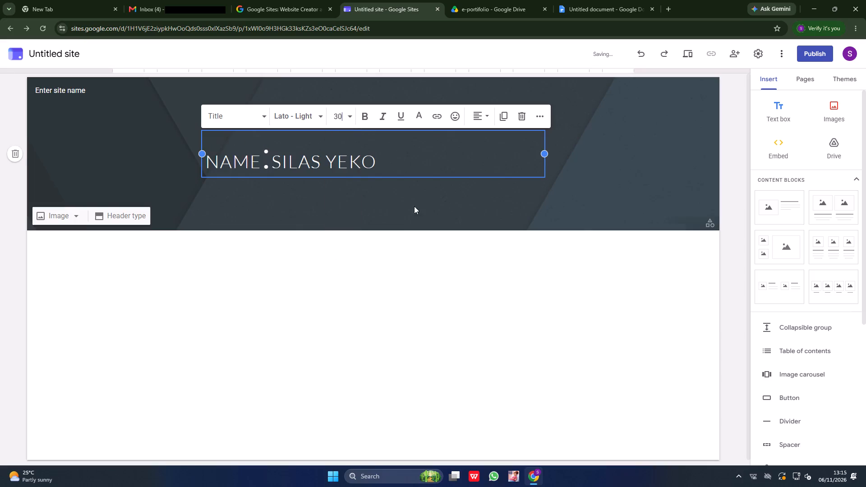
pyautogui.moveTo(261, 156); pyautogui.dragTo(269, 156)
pyautogui.click(350, 116)
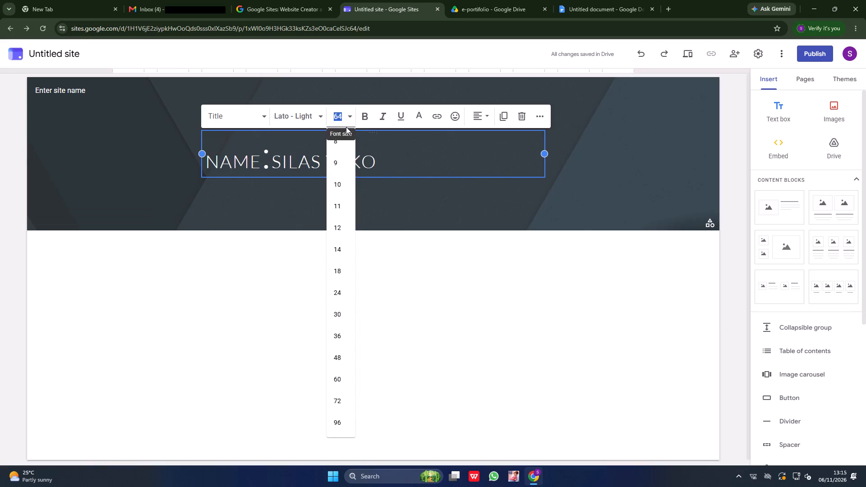
pyautogui.click(340, 313)
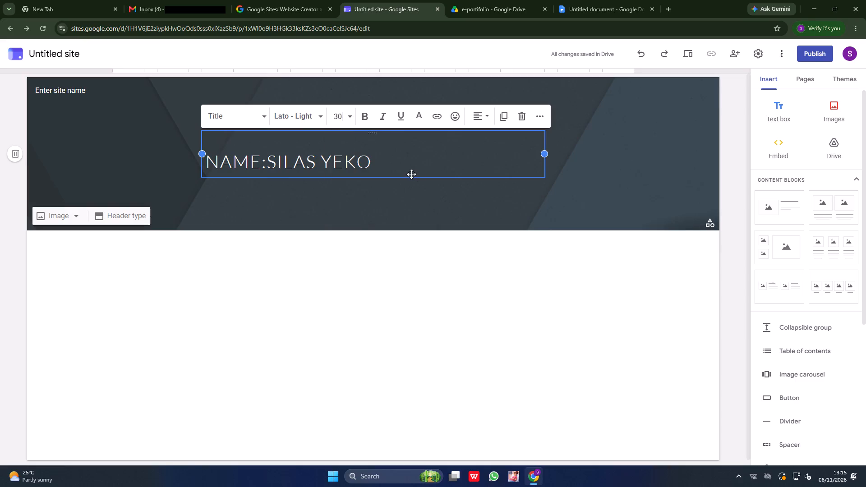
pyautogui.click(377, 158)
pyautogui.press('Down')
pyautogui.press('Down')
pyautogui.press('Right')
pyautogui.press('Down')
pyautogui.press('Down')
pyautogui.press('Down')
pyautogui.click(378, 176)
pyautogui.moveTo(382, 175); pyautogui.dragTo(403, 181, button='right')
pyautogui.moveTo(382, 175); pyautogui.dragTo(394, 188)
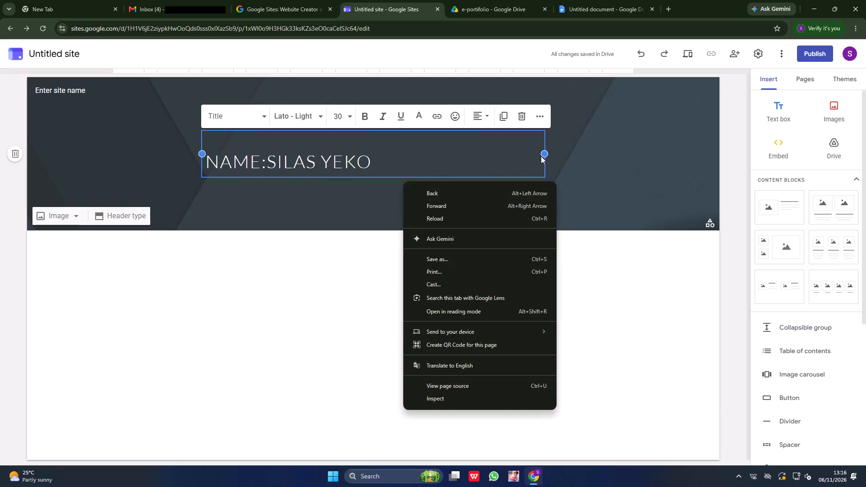
# Move the title text box farther to the right within the header.
pyautogui.click(544, 154)
pyautogui.moveTo(544, 154); pyautogui.dragTo(545, 164)
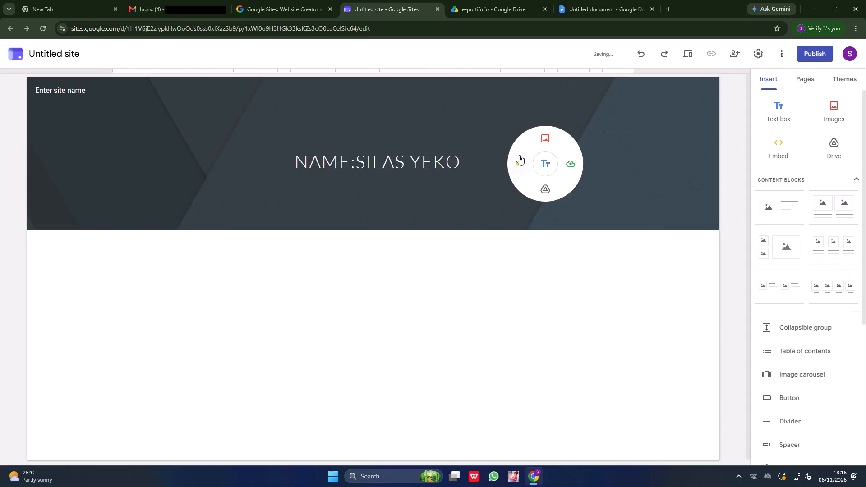
pyautogui.click(470, 189)
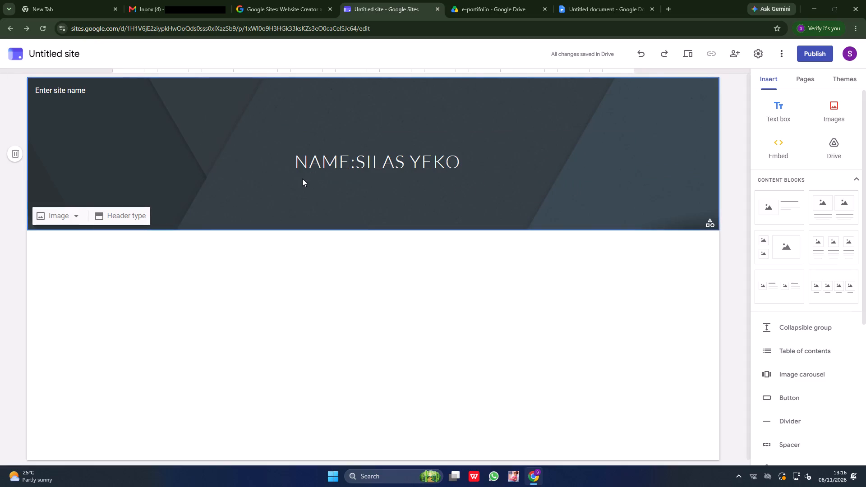
# Widen the title text box by extending its left edge outward across the header.
pyautogui.moveTo(298, 172); pyautogui.dragTo(291, 185)
pyautogui.click(297, 159)
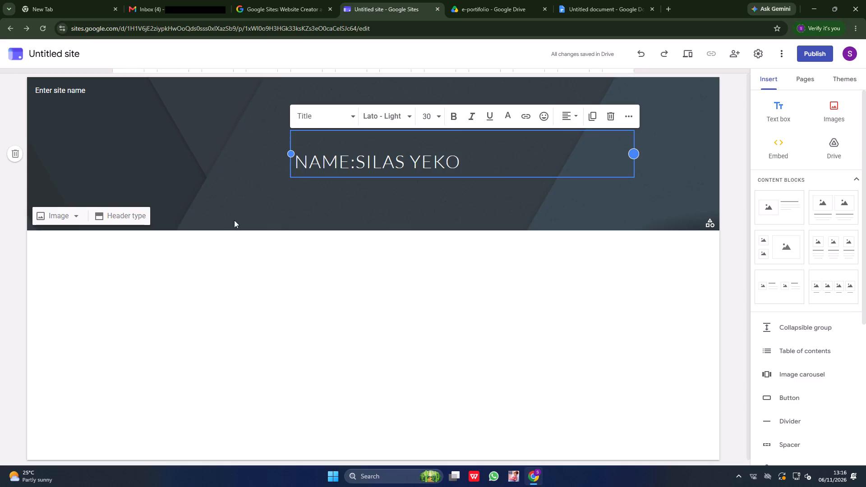
pyautogui.moveTo(290, 152); pyautogui.dragTo(268, 162)
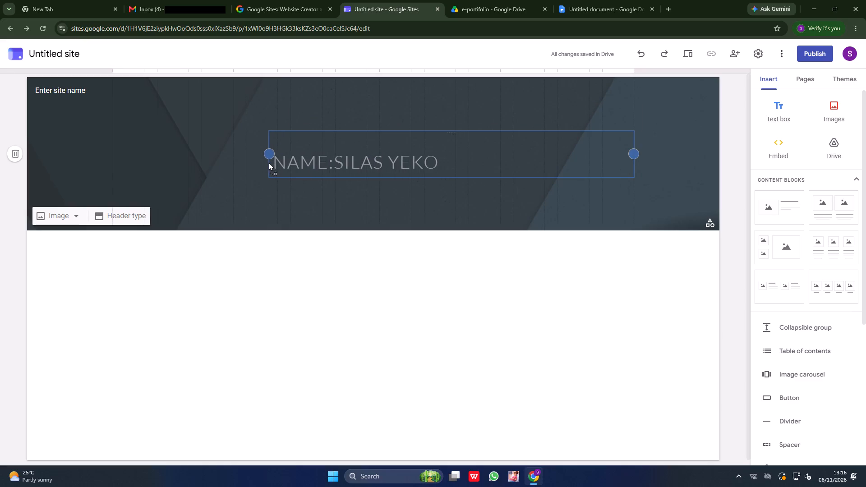
pyautogui.moveTo(268, 162); pyautogui.dragTo(230, 143)
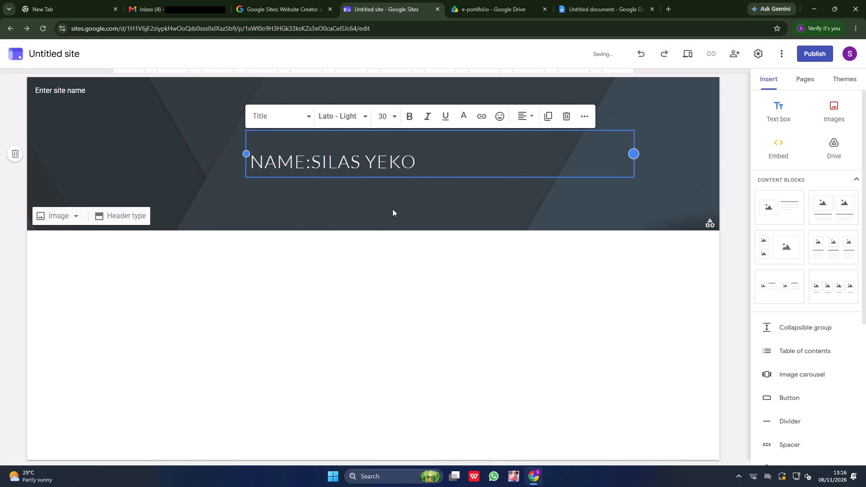
# Start a new line below the name line in the header text box and set its font size to 30.
pyautogui.click(424, 164)
pyautogui.press('Down')
pyautogui.press('Down')
pyautogui.press('Down')
pyautogui.press('Down')
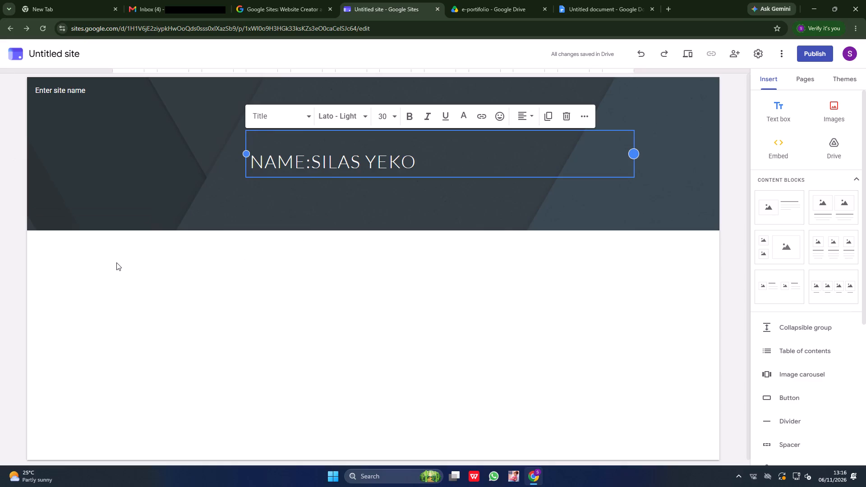
pyautogui.press('Return')
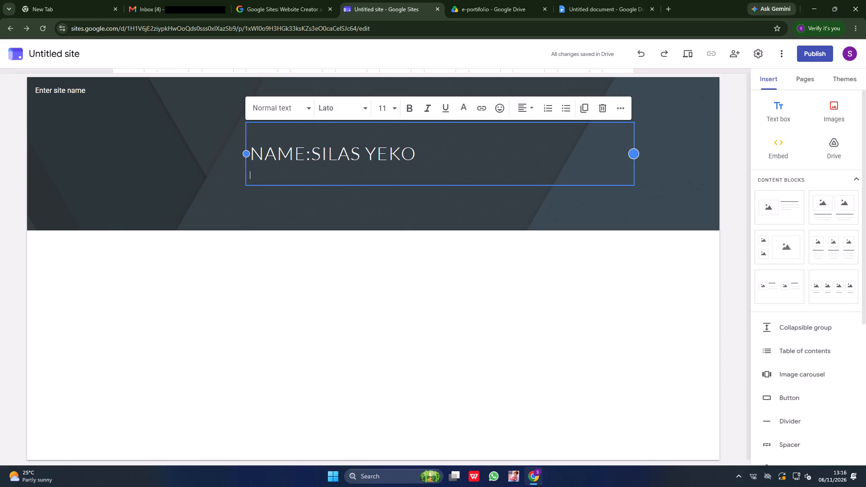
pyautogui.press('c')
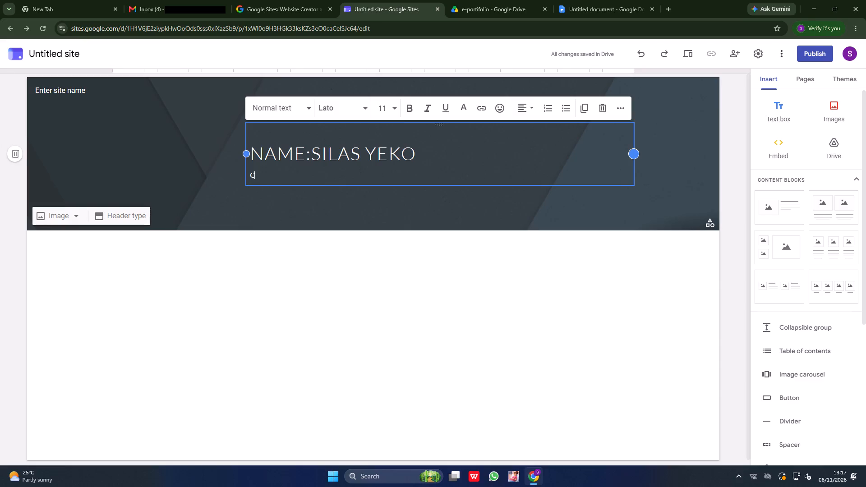
pyautogui.press('BackSpace')
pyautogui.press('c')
pyautogui.press('BackSpace')
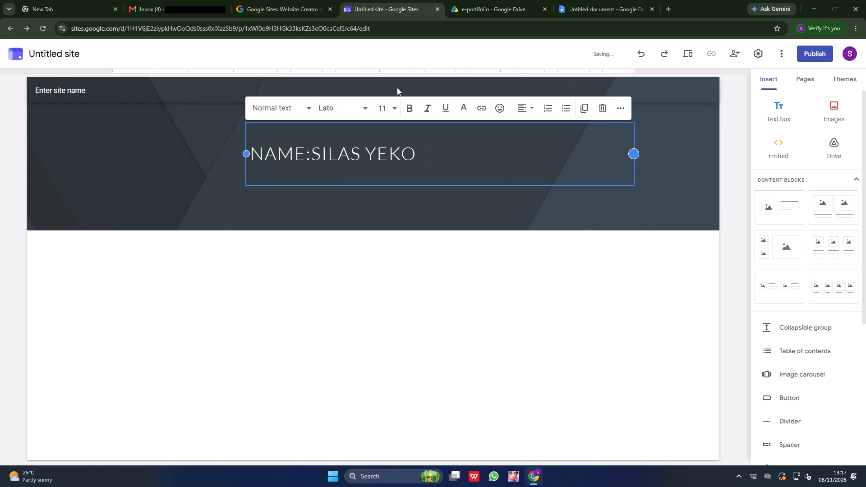
pyautogui.click(394, 106)
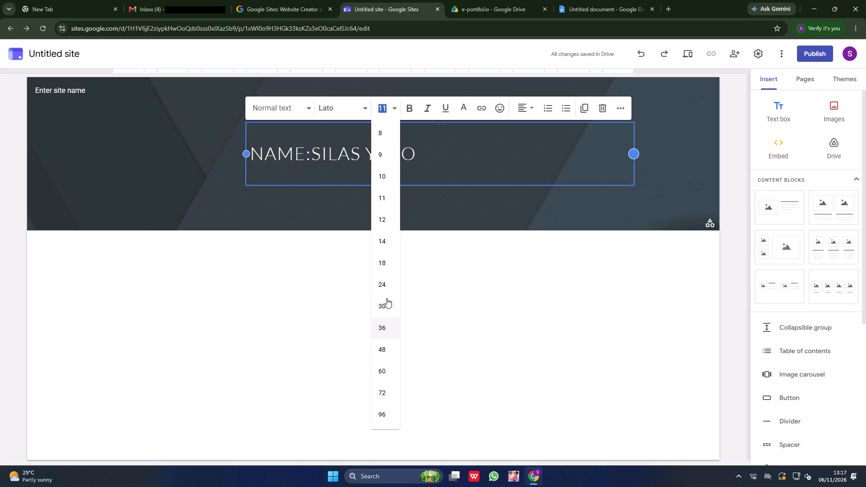
pyautogui.click(382, 305)
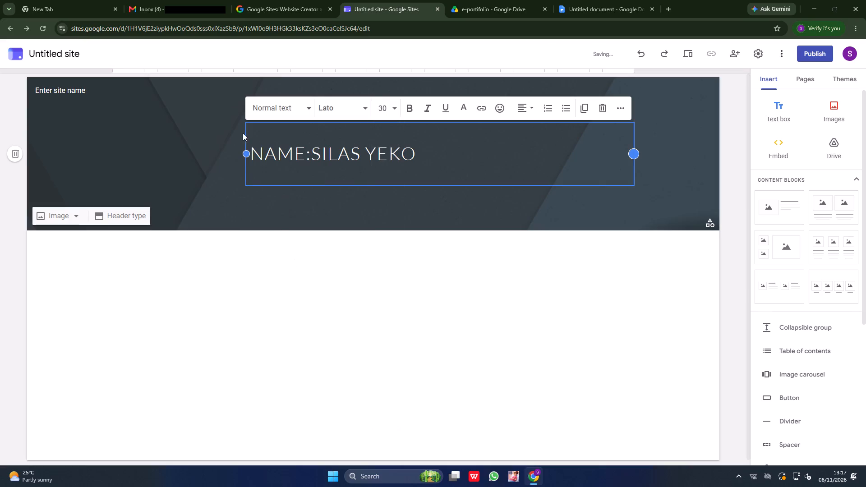
# Enter the label "course:" followed by a space on the new line below the name.
pyautogui.click(259, 165)
pyautogui.click(259, 179)
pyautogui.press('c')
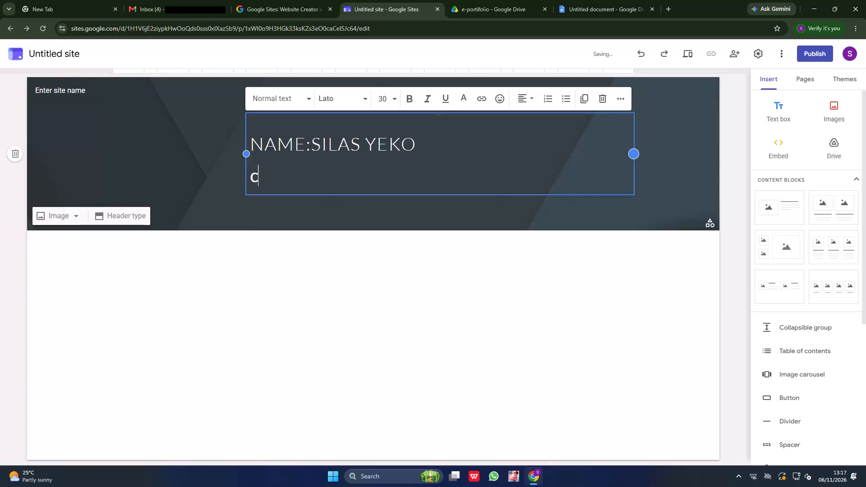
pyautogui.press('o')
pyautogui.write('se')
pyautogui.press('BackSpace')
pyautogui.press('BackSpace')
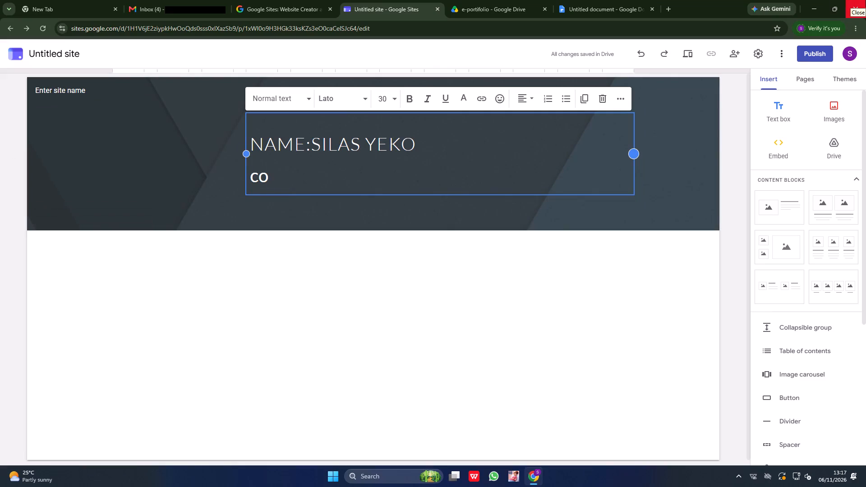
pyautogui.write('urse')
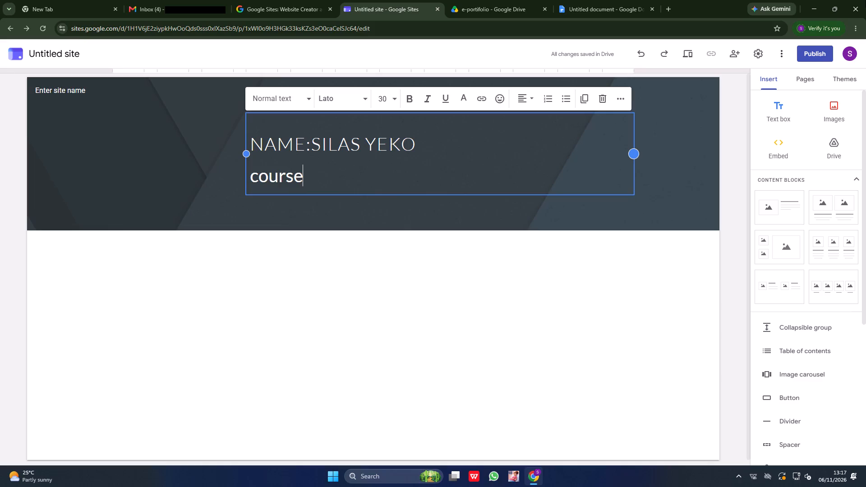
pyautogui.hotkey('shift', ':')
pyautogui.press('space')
# Add "general agriculture" after the "course:" label in the header.
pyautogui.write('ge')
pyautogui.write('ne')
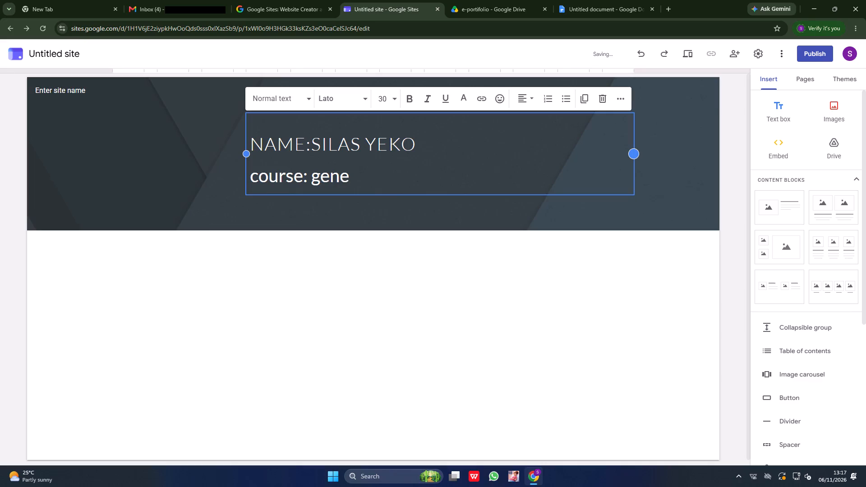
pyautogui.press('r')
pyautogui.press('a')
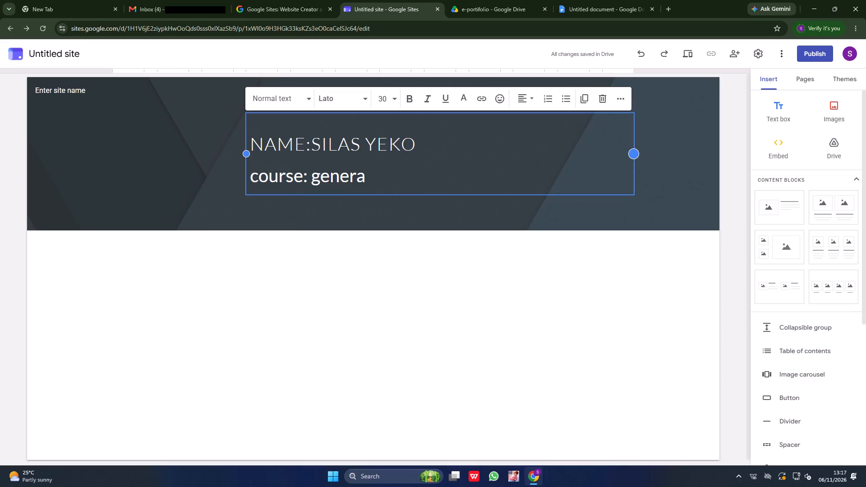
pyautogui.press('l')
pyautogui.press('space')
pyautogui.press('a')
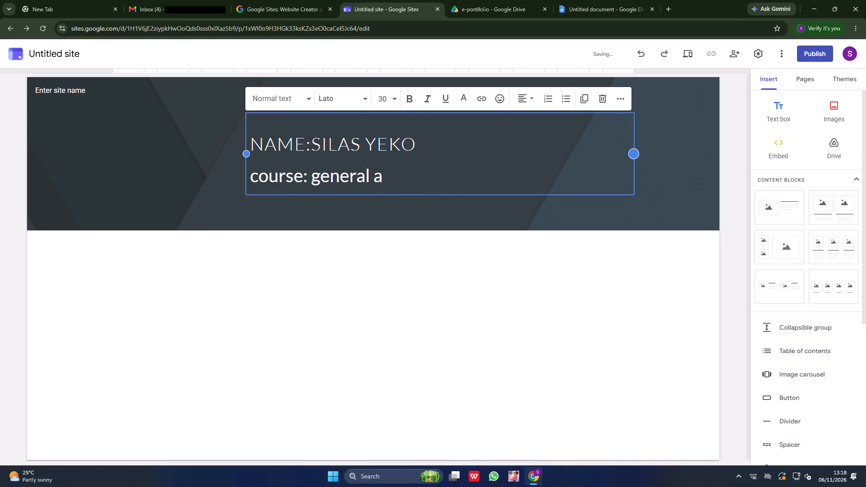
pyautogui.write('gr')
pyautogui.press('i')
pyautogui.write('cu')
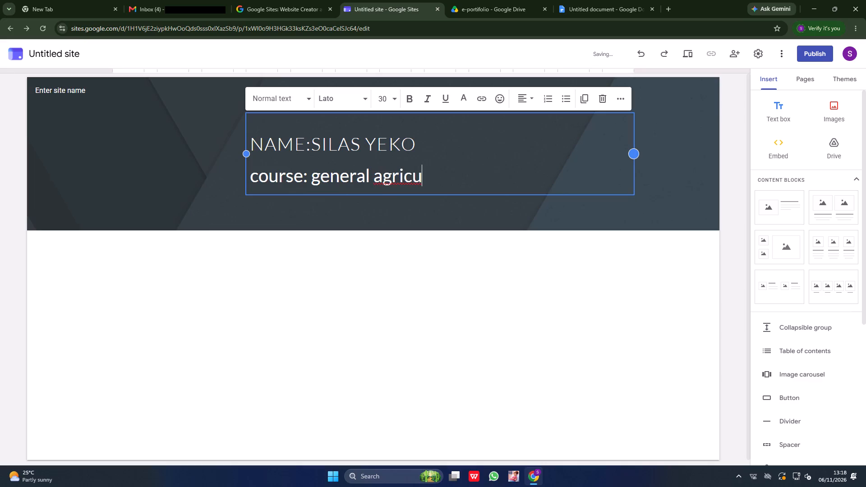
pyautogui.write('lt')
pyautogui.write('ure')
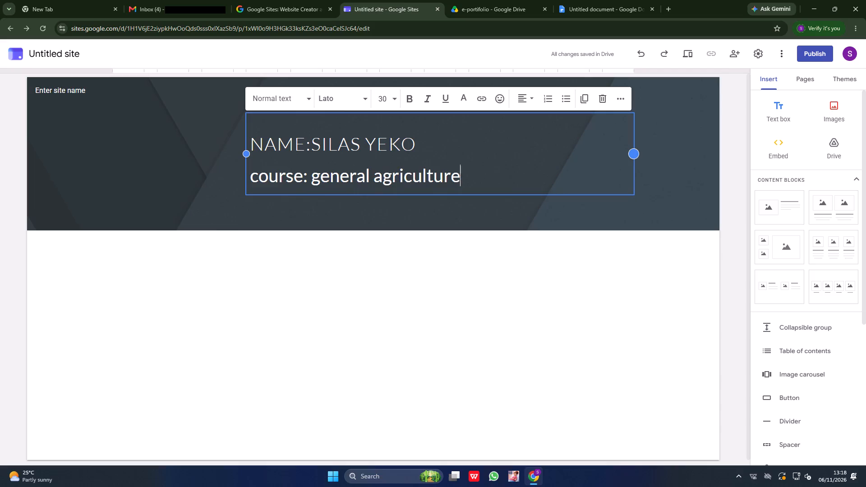
# Start another empty line below the course line in the header text box.
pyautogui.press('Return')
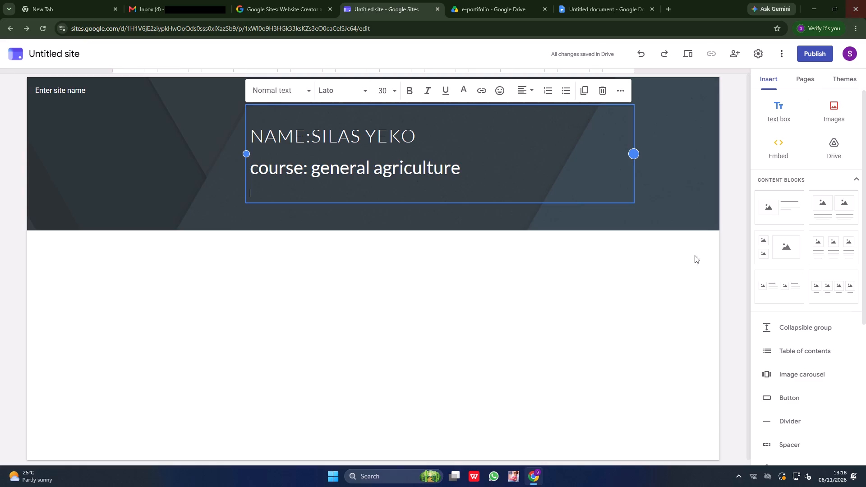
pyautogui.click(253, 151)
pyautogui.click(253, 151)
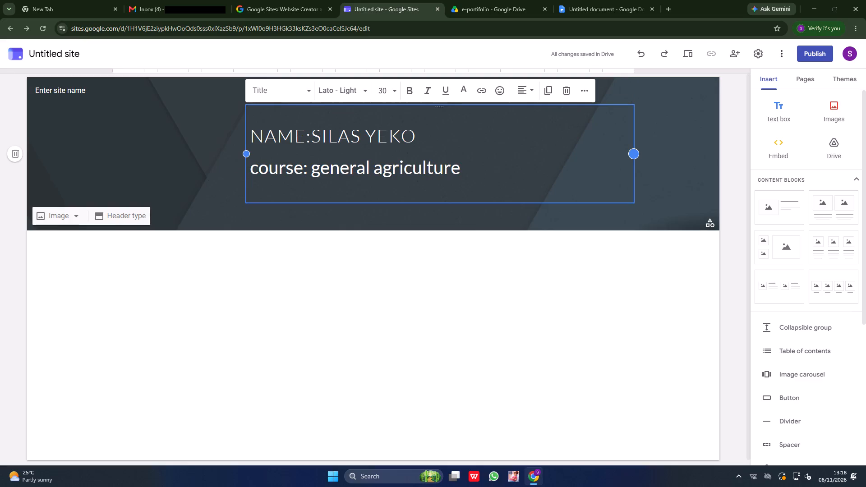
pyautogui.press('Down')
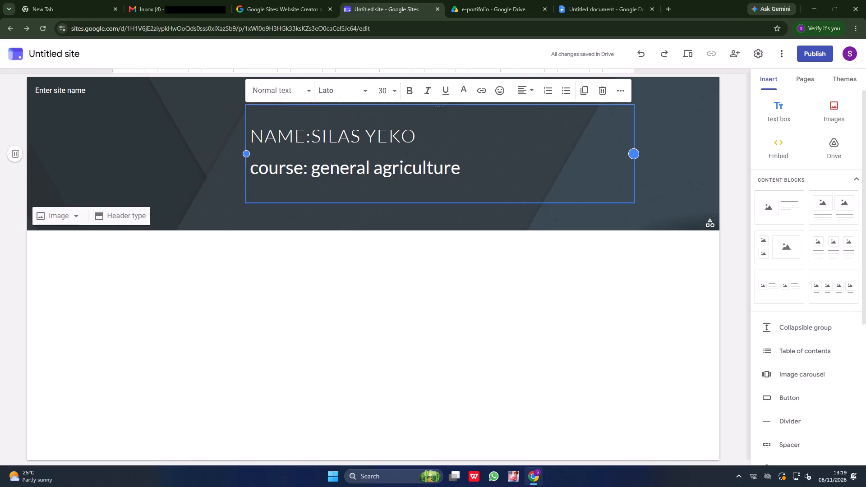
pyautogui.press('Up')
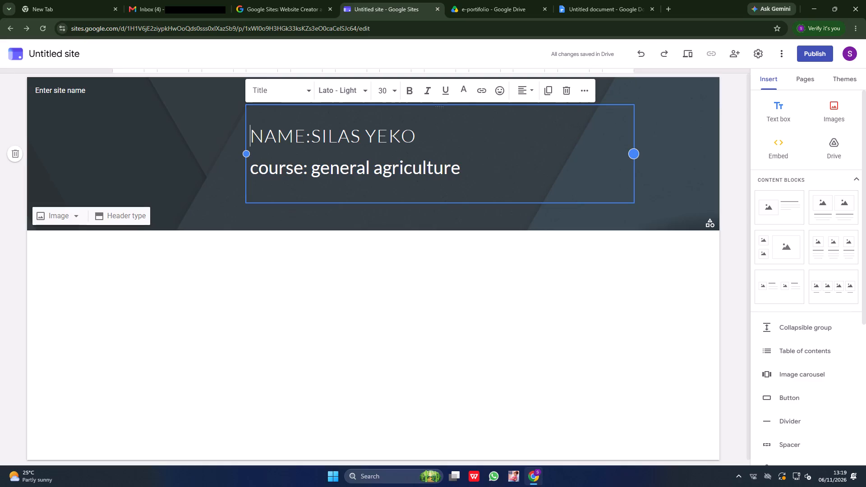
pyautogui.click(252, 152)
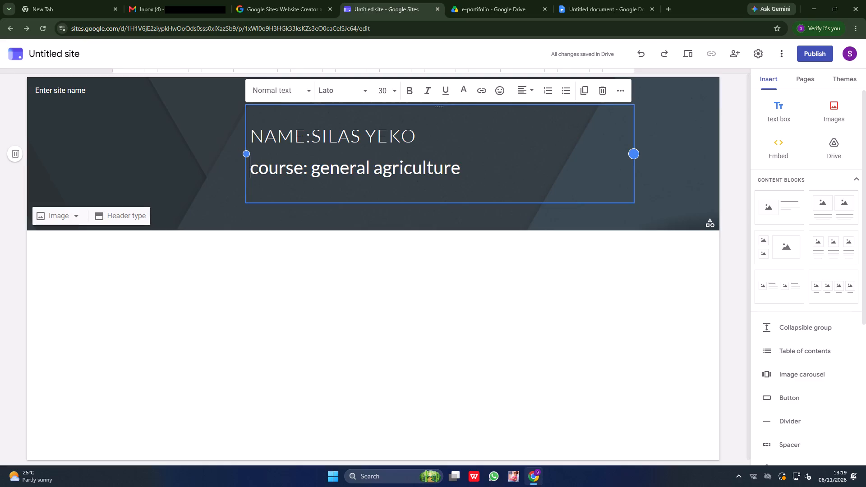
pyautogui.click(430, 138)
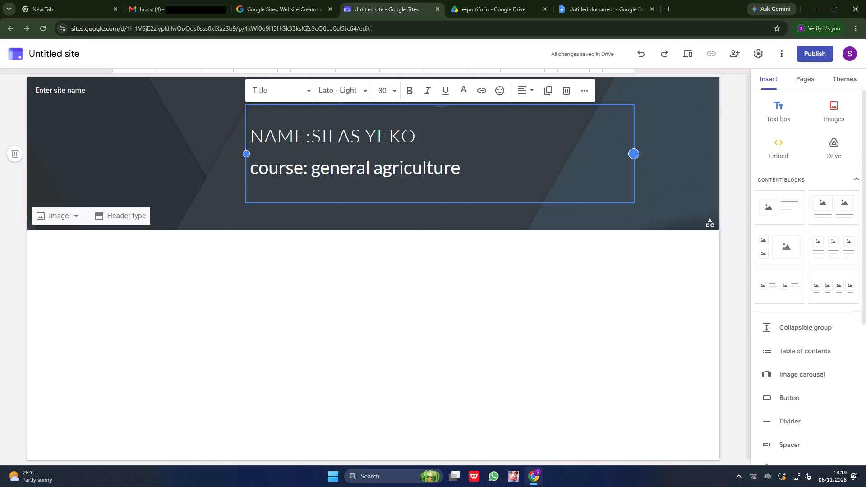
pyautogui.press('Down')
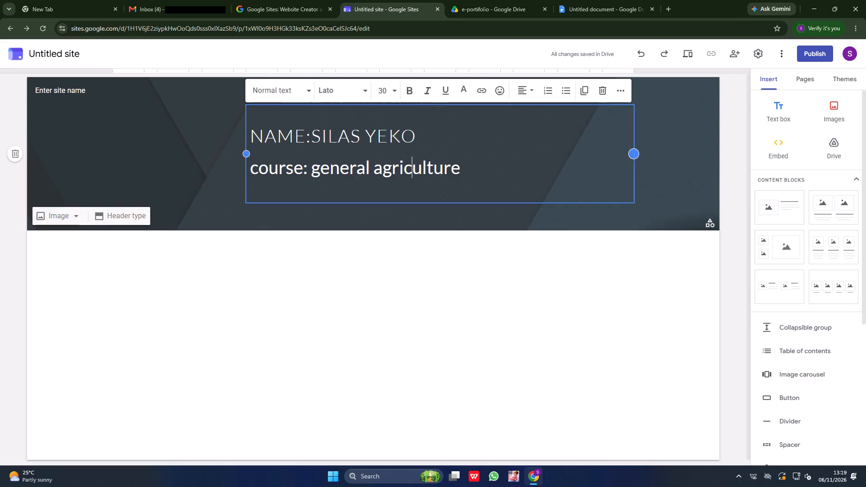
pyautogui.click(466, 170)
# Delete the whole "course: general agriculture" line below the name in the header text box.
pyautogui.press('BackSpace')
pyautogui.press('BackSpace')
pyautogui.press('BackSpace')
pyautogui.press('BackSpace')
pyautogui.press('BackSpace')
pyautogui.press('BackSpace')
pyautogui.press('BackSpace')
pyautogui.press('BackSpace')
pyautogui.press('BackSpace')
pyautogui.press('BackSpace')
pyautogui.press('BackSpace')
pyautogui.press('BackSpace')
pyautogui.press('BackSpace')
pyautogui.press('BackSpace')
pyautogui.press('BackSpace')
pyautogui.press('BackSpace')
pyautogui.press('BackSpace')
pyautogui.press('BackSpace')
pyautogui.press('BackSpace')
pyautogui.press('BackSpace')
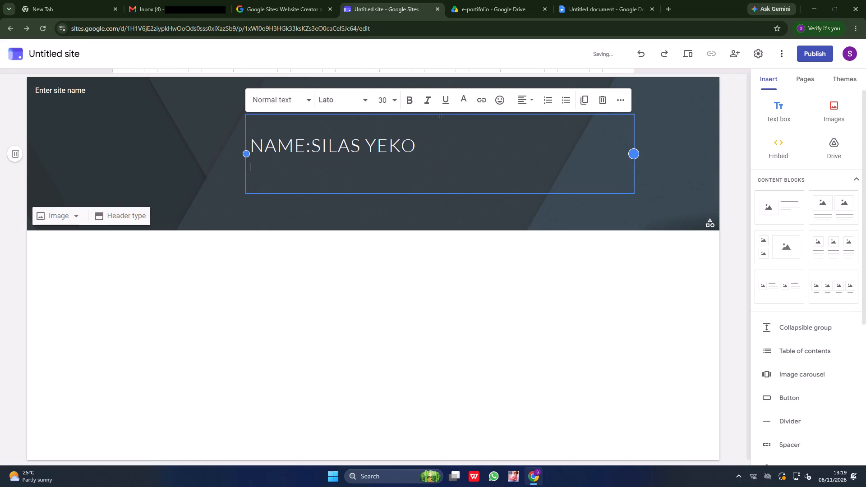
# Start a new empty line below the name line in the header text box.
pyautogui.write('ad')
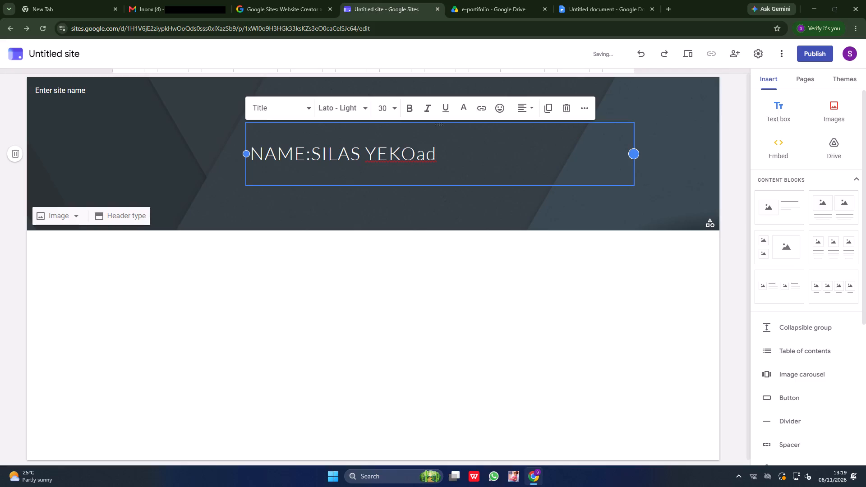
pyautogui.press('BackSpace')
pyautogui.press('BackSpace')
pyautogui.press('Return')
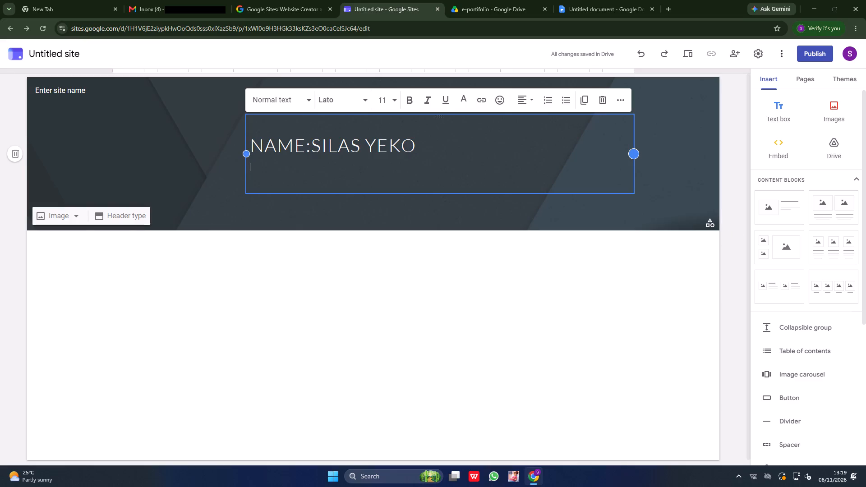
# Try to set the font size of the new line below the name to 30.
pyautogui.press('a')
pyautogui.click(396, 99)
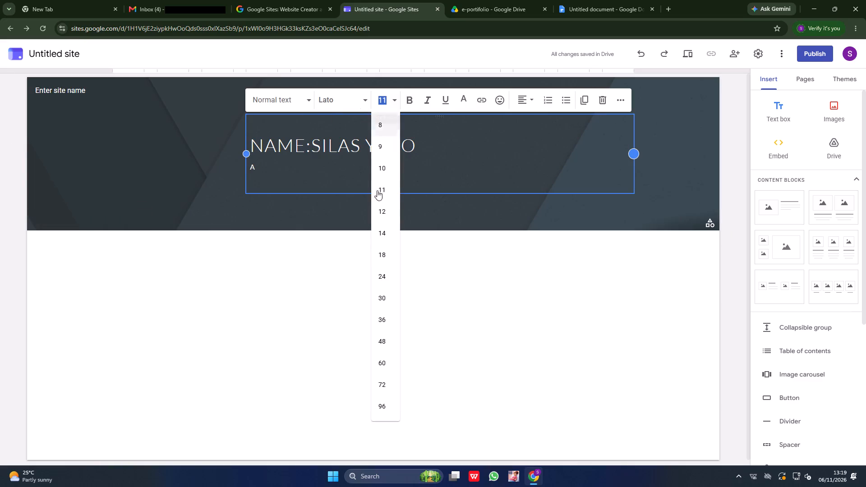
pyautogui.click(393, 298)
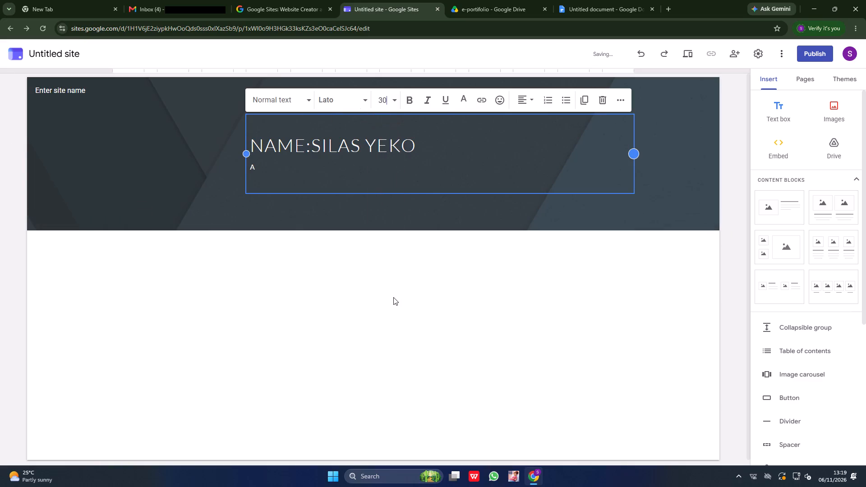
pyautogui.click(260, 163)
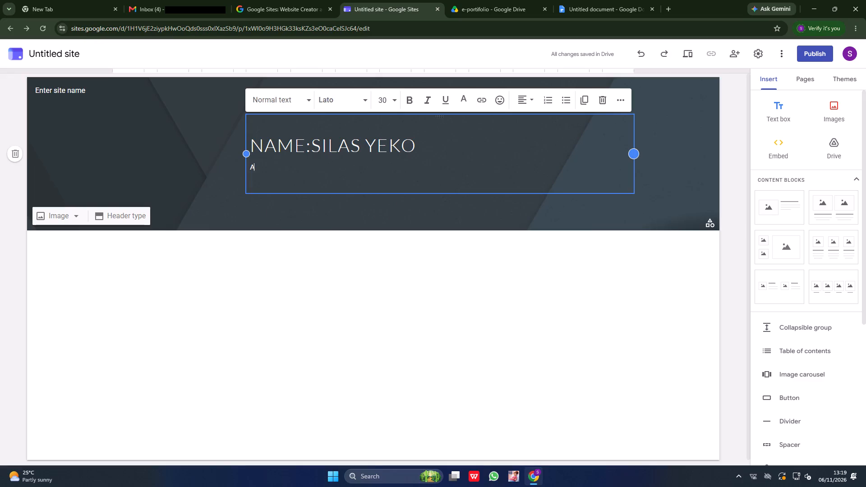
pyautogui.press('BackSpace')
# Enter the label "ADMISSION" in capitals on the line below the name in the header.
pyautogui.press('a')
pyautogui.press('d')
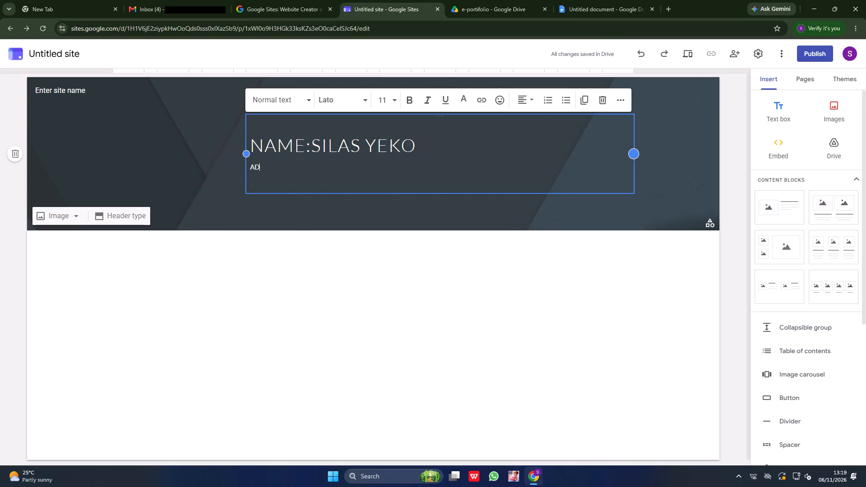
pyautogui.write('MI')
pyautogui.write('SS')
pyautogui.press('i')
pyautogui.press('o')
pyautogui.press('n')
# Set the font size of the word "ADMISSION" in the header text box to 30.
pyautogui.moveTo(251, 168); pyautogui.dragTo(283, 168)
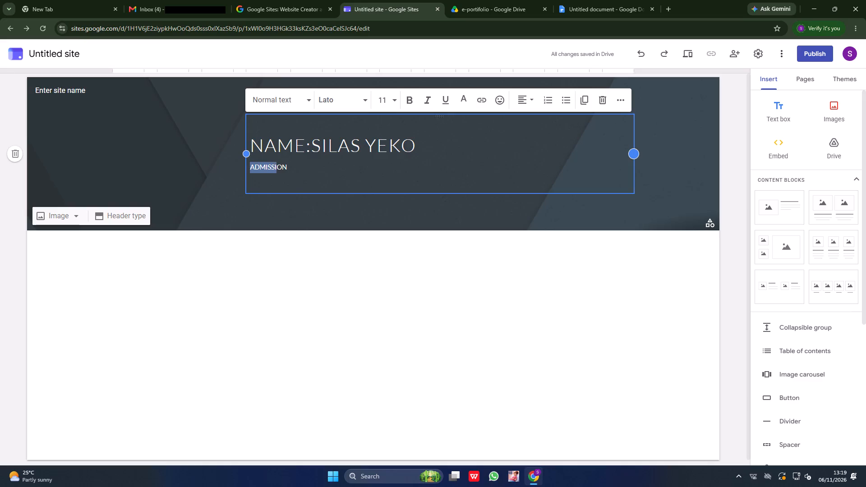
pyautogui.moveTo(250, 168); pyautogui.dragTo(263, 168)
pyautogui.click(249, 168)
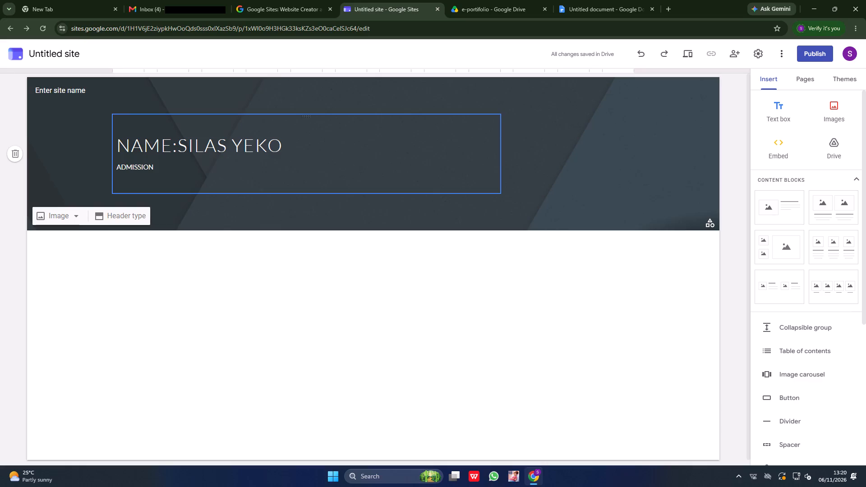
pyautogui.moveTo(118, 167); pyautogui.dragTo(123, 167)
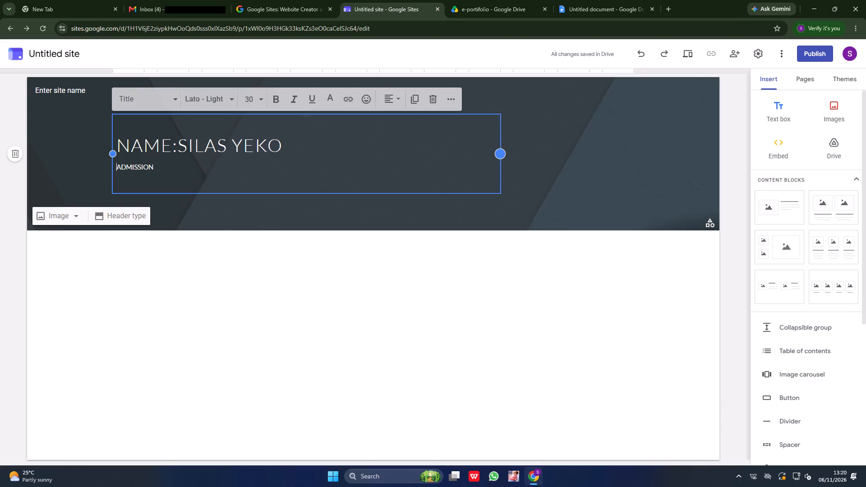
pyautogui.moveTo(123, 167); pyautogui.dragTo(151, 168)
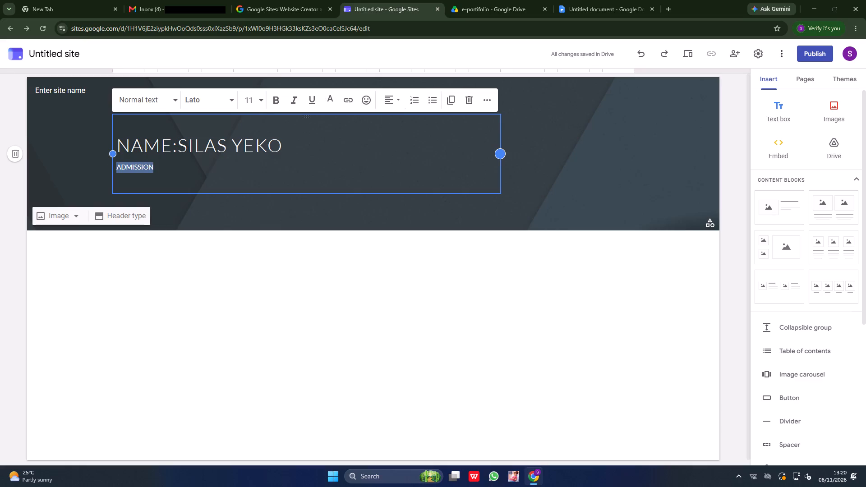
pyautogui.click(260, 103)
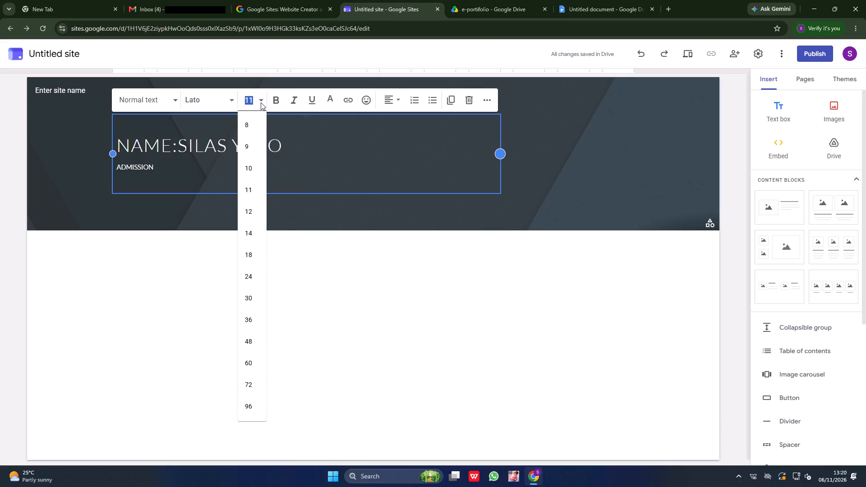
pyautogui.click(245, 296)
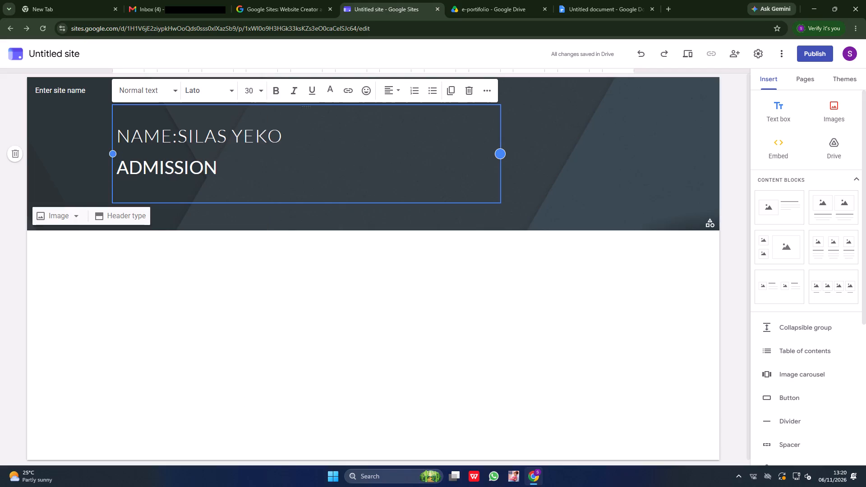
# Add a colon directly after the word "ADMISSION" in the header text box.
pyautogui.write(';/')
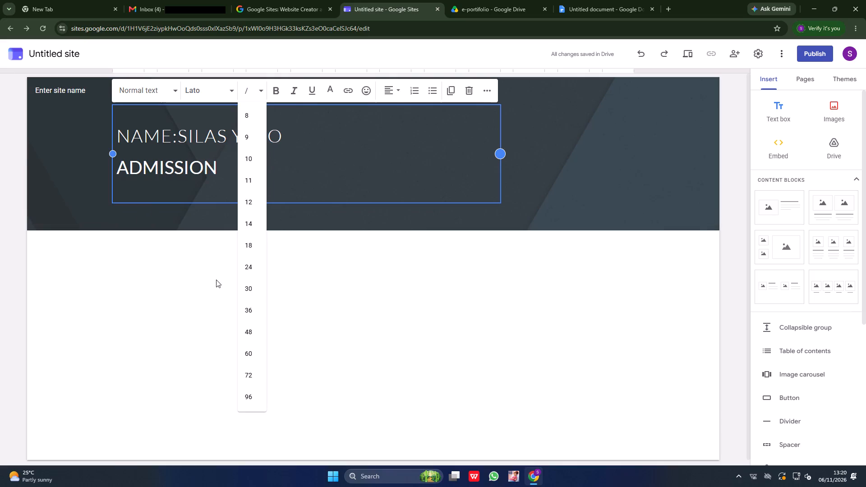
pyautogui.click(409, 152)
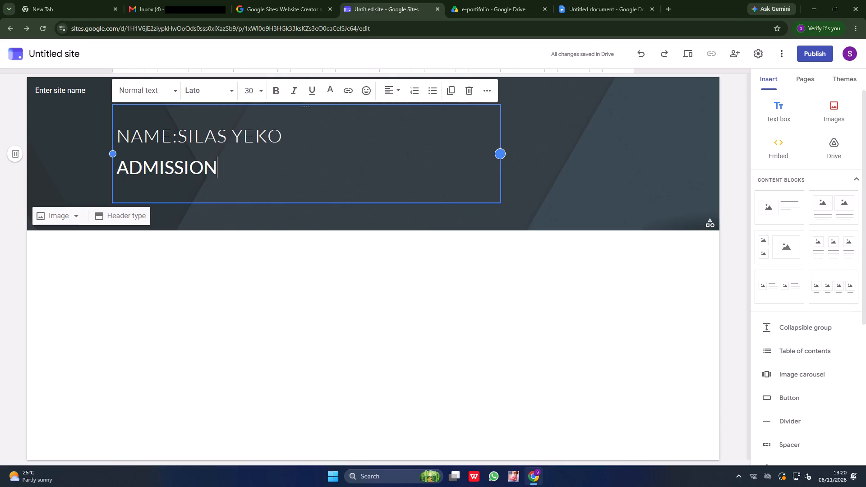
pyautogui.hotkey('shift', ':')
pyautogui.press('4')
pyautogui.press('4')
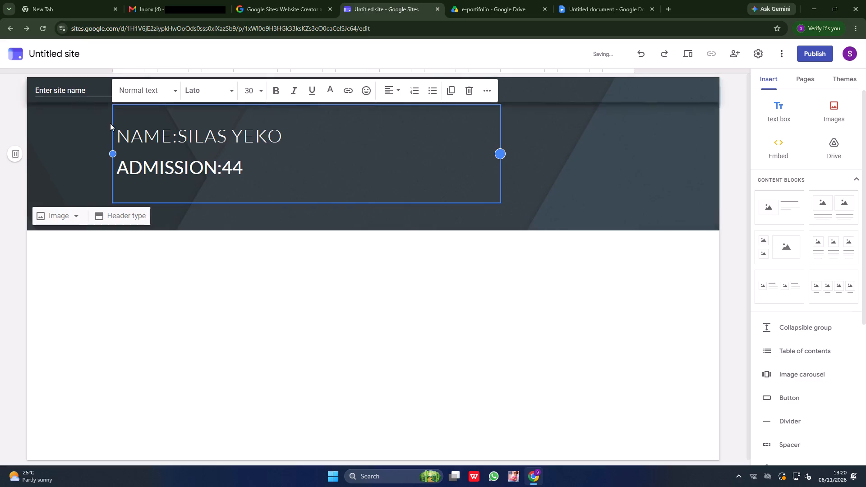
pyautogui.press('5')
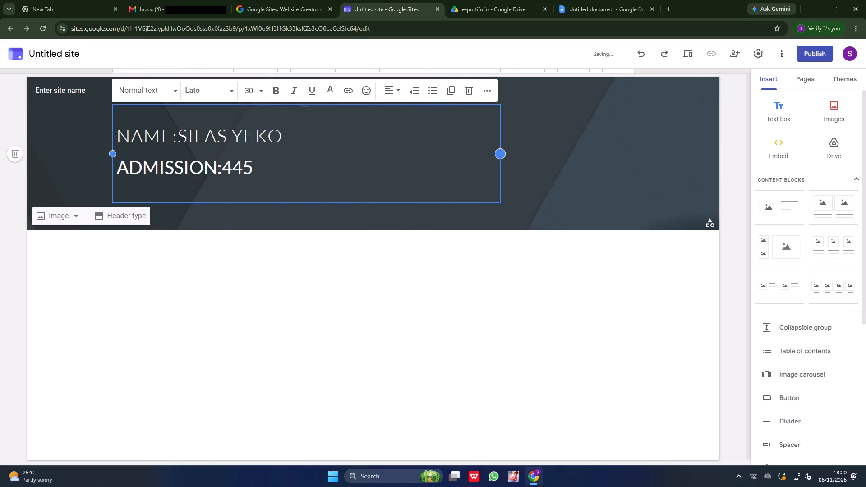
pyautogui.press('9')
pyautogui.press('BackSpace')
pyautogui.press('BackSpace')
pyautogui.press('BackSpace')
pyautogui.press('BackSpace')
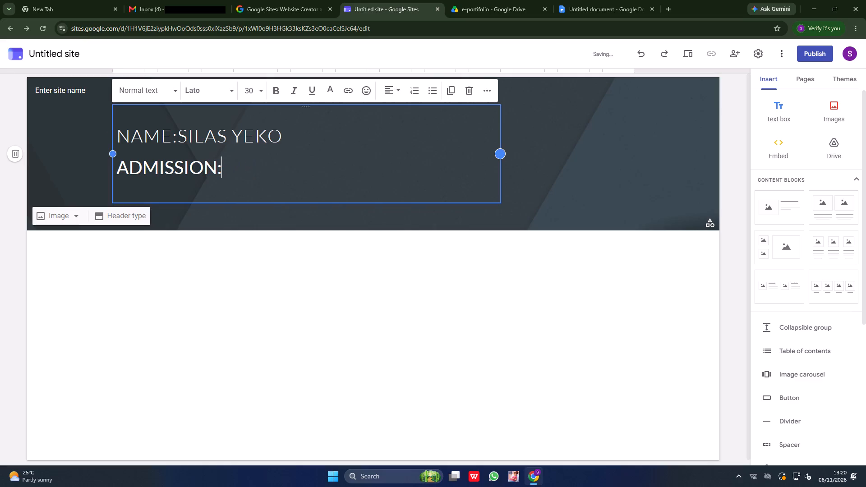
# Enter the owner's admission number in capitals directly after the "ADMISSION:" label in the header text box.
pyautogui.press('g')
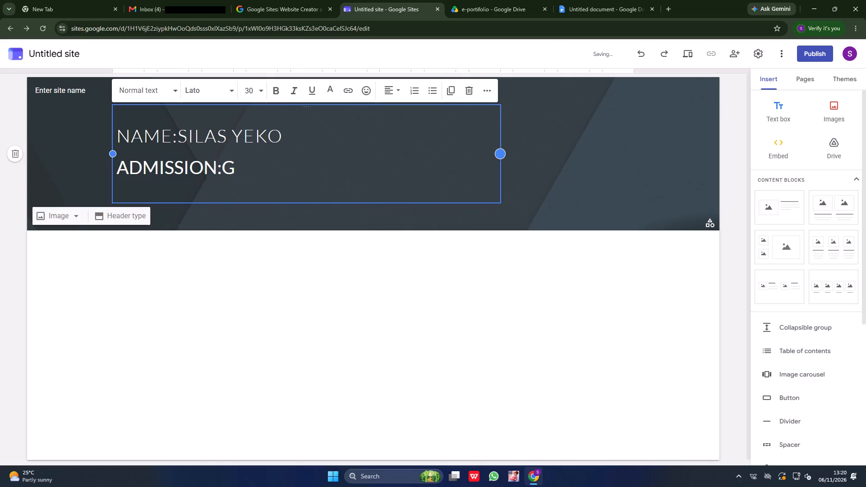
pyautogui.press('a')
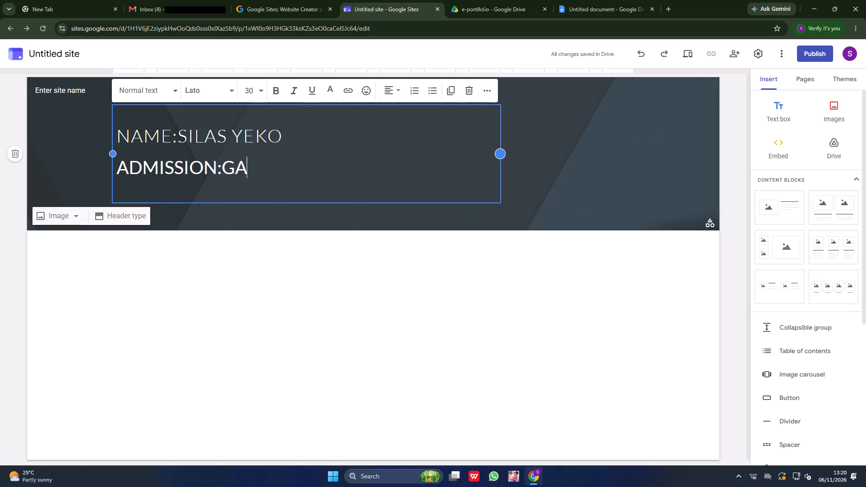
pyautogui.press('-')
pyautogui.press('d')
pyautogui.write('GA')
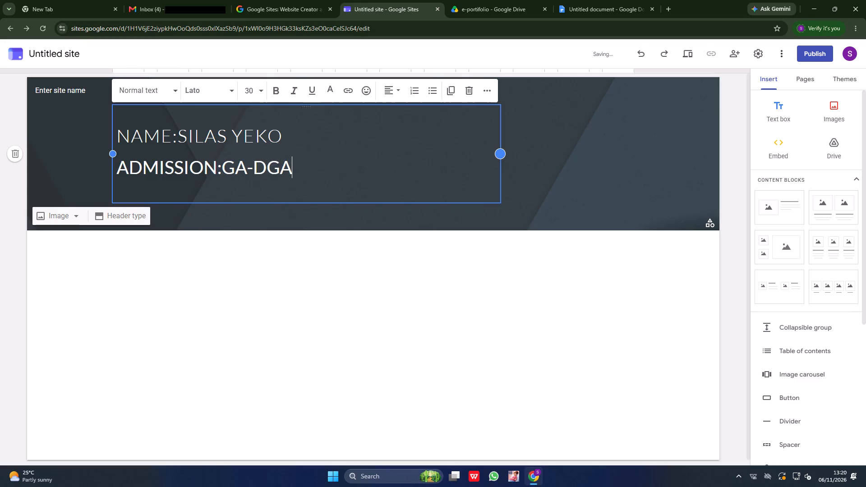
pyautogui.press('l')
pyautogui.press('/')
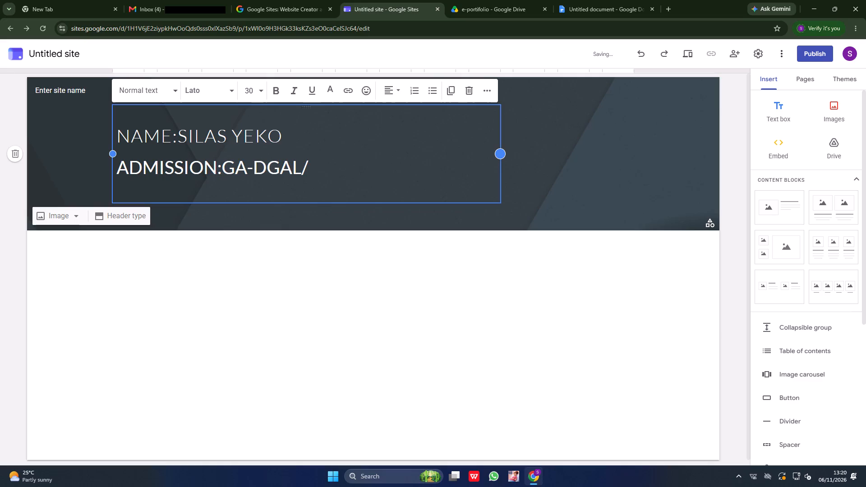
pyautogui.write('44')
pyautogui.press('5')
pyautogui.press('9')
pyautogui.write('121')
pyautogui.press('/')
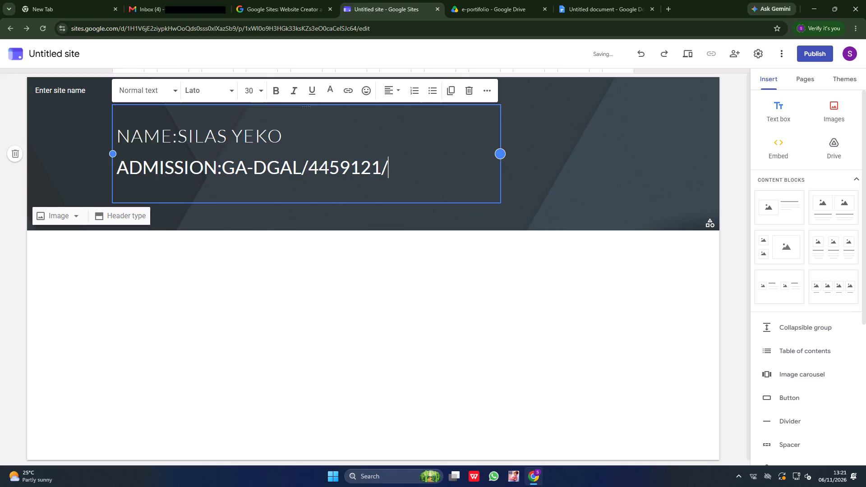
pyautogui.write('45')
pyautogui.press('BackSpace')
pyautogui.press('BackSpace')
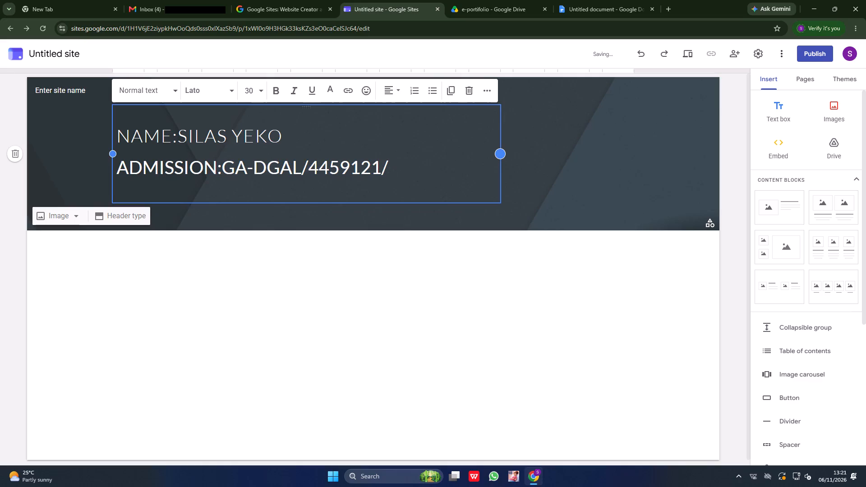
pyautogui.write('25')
# Add the label "COURSE" in capitals on a new line below the admission line in the header.
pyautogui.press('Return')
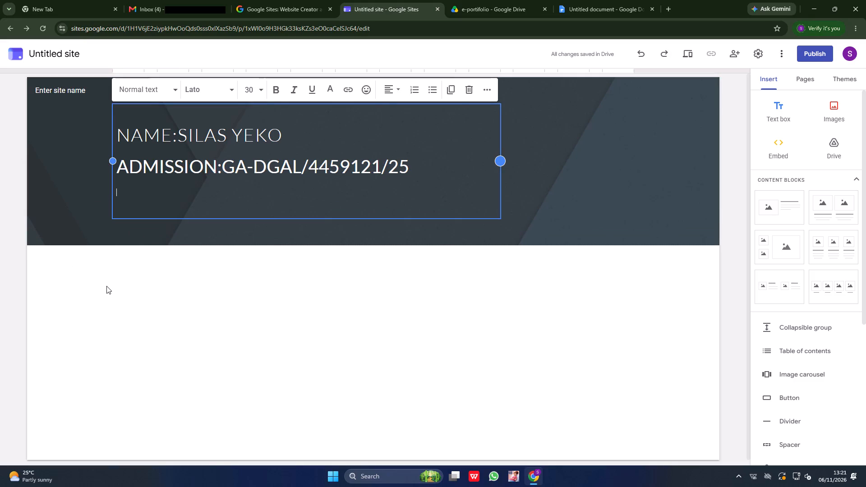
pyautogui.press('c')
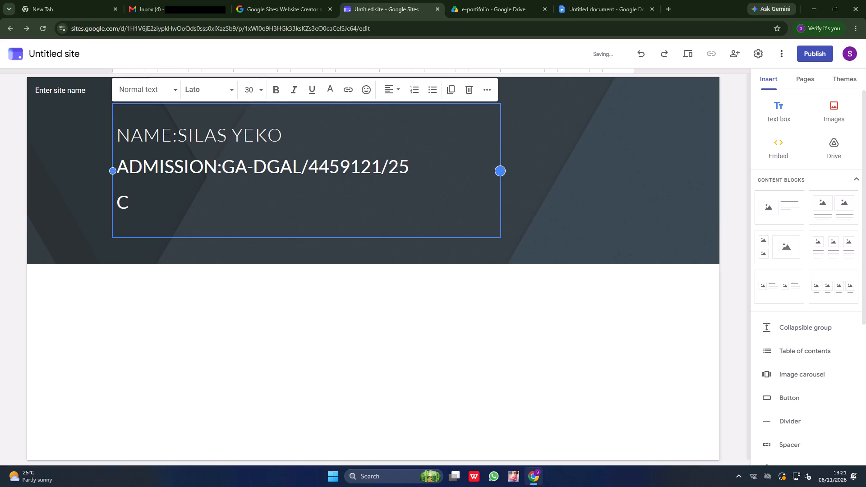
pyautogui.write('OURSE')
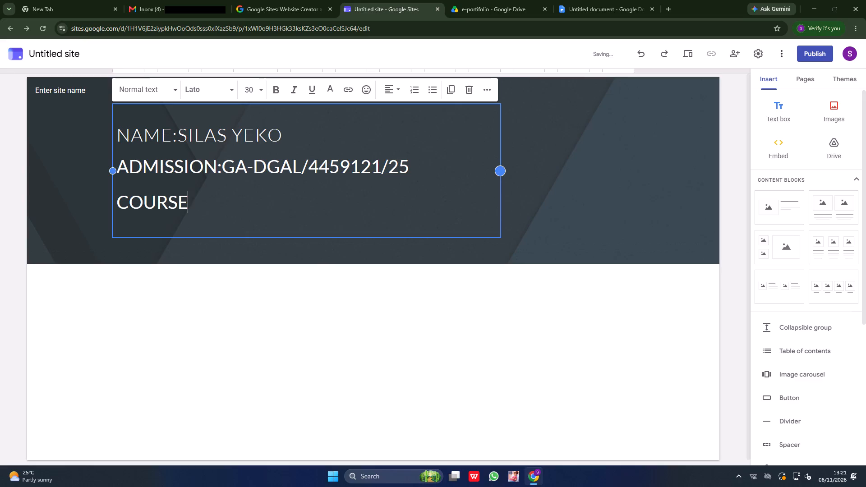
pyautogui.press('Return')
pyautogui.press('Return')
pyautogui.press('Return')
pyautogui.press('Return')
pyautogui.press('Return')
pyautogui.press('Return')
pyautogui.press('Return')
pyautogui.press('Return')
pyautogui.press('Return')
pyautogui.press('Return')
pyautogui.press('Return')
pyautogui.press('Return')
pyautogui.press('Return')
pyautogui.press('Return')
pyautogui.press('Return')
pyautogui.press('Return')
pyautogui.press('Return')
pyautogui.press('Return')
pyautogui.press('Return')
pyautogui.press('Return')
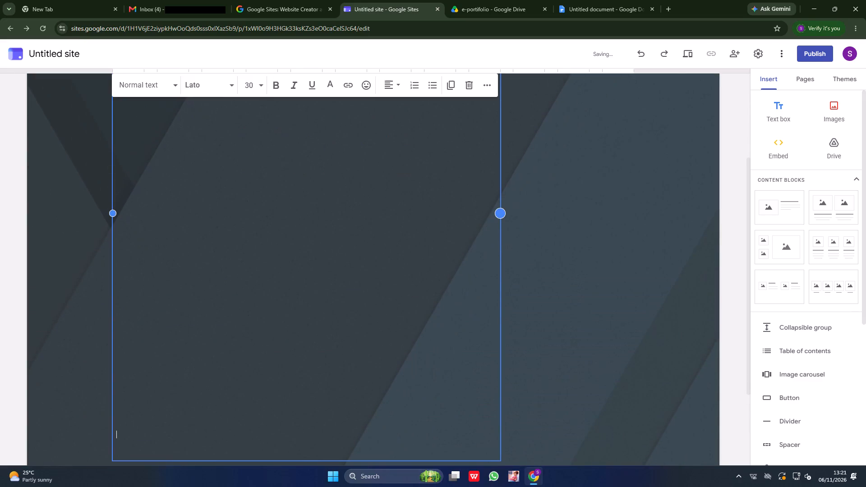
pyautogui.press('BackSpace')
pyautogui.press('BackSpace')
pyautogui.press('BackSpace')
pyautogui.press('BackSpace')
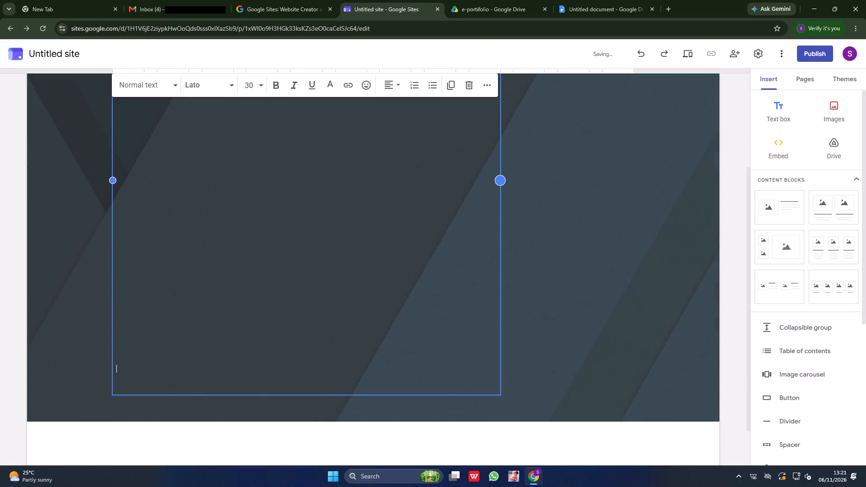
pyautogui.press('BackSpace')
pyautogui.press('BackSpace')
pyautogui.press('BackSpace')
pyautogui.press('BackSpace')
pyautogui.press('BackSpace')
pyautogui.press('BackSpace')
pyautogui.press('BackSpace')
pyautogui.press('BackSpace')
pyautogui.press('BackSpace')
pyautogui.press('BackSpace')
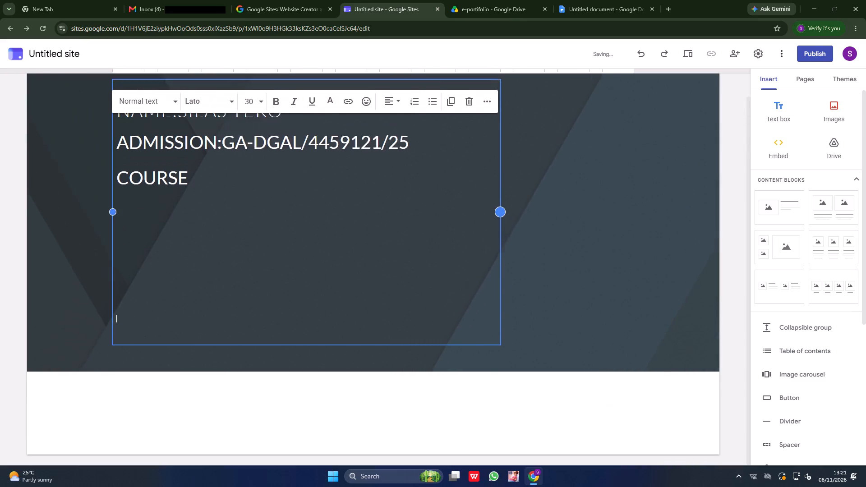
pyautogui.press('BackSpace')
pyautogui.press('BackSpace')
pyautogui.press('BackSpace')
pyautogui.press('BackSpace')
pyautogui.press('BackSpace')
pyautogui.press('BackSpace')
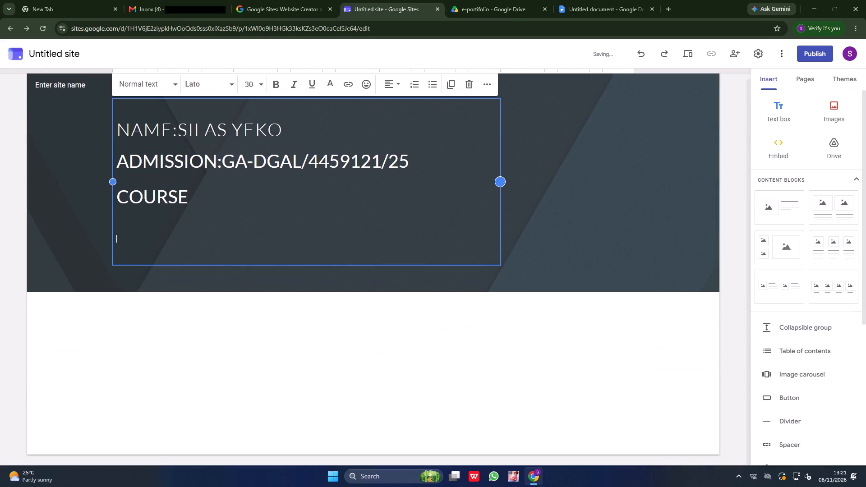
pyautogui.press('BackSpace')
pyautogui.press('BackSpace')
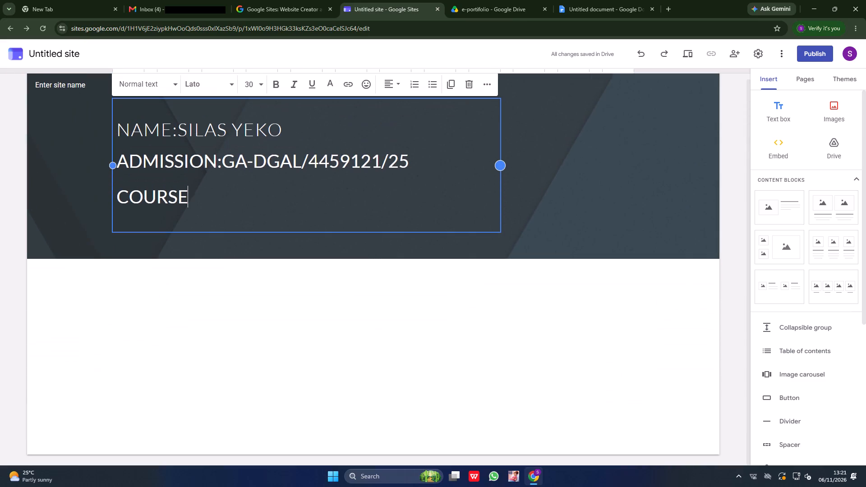
# Complete the course line in the header so it reads "COURSE:GENERAL AGRICULTURE".
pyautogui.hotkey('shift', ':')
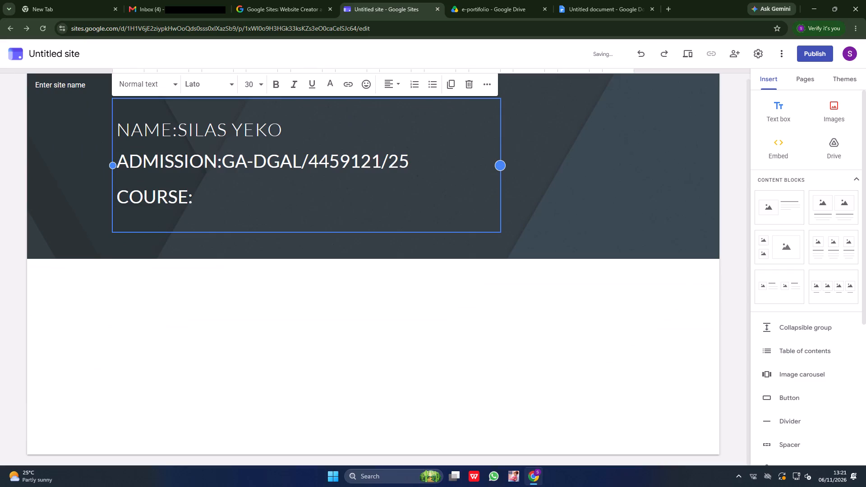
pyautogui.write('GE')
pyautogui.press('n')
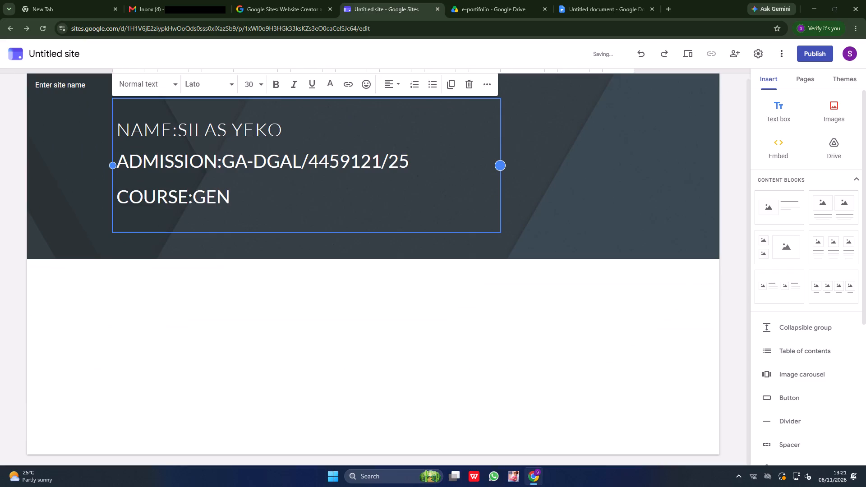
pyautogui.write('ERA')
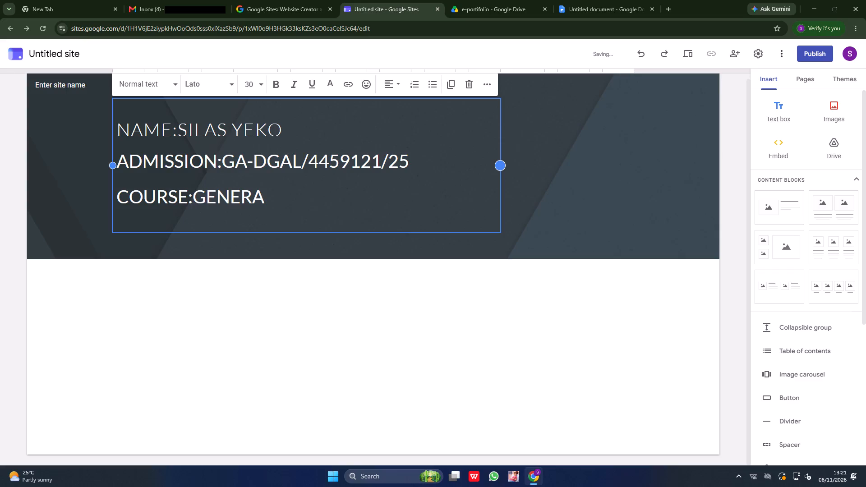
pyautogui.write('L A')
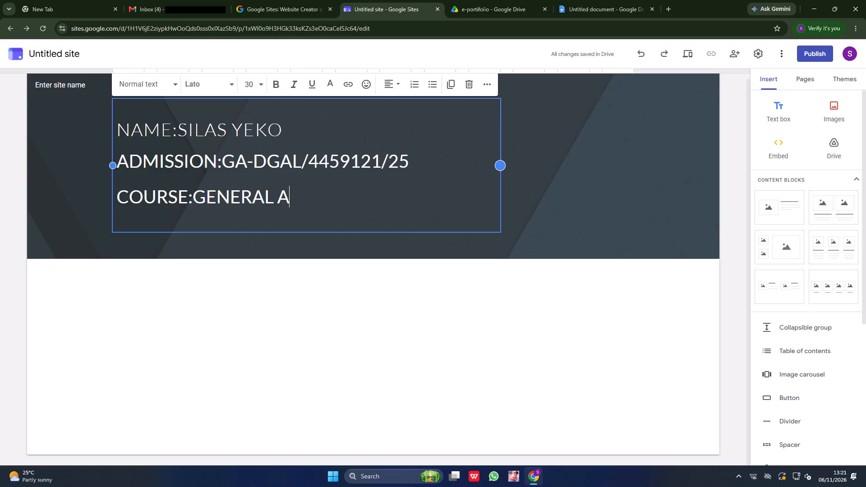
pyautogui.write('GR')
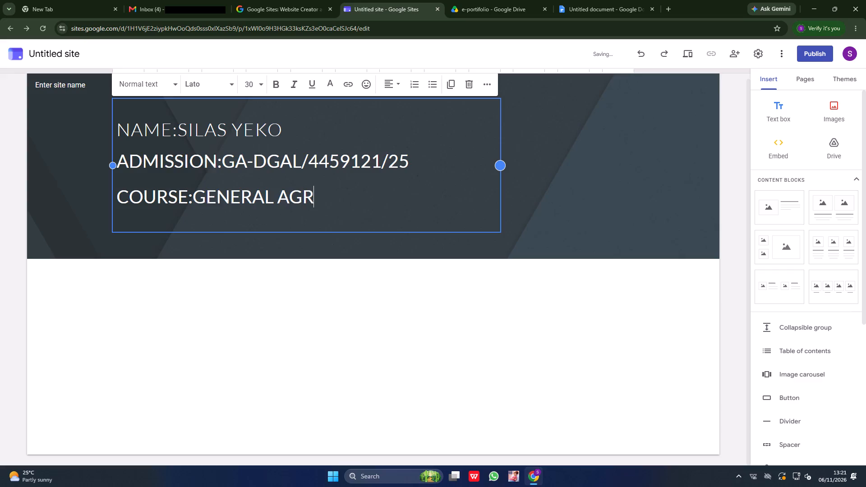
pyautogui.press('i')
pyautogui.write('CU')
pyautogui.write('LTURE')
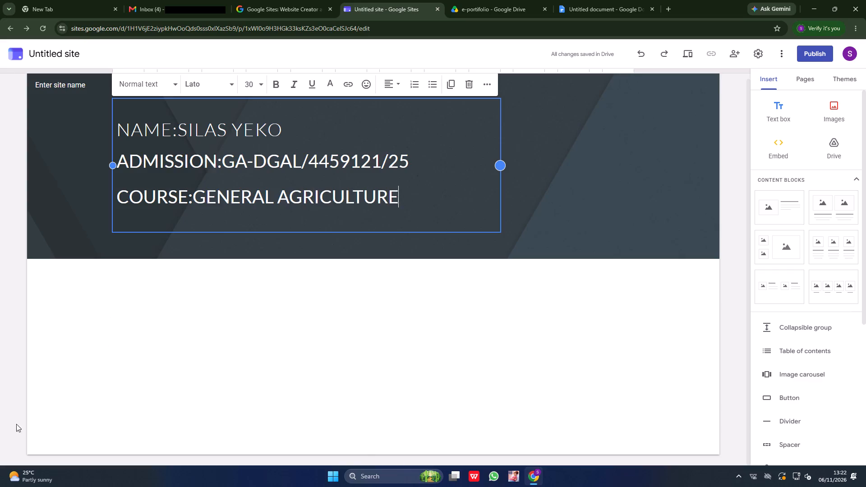
# Add the label "DEPARTMENT:" in capitals on a new line below the course line in the header text box.
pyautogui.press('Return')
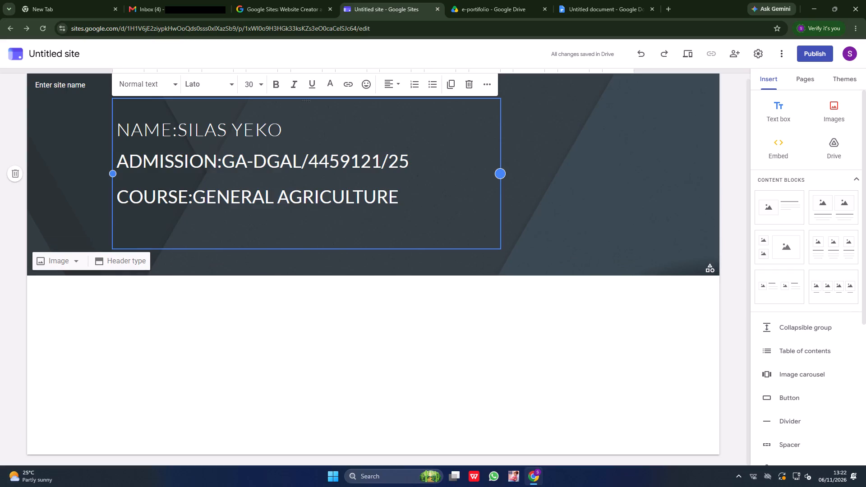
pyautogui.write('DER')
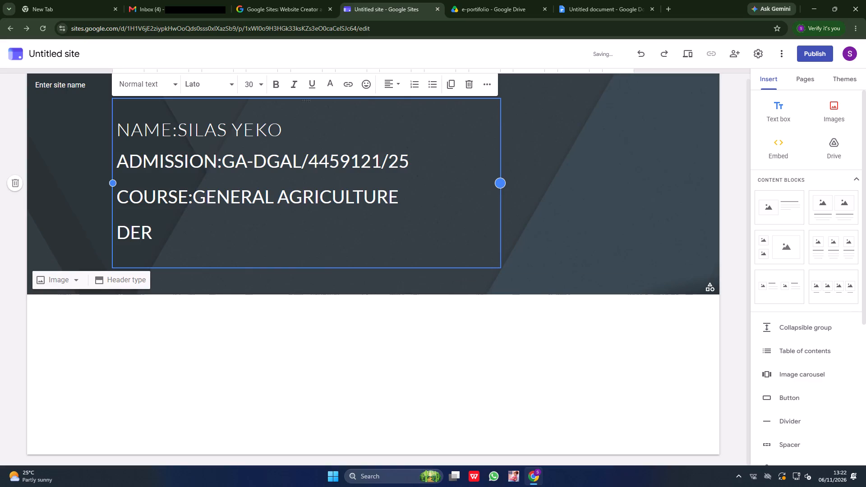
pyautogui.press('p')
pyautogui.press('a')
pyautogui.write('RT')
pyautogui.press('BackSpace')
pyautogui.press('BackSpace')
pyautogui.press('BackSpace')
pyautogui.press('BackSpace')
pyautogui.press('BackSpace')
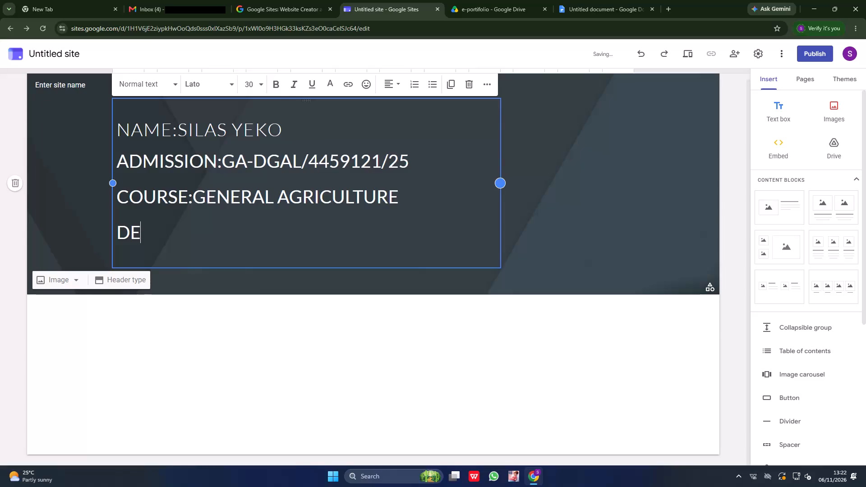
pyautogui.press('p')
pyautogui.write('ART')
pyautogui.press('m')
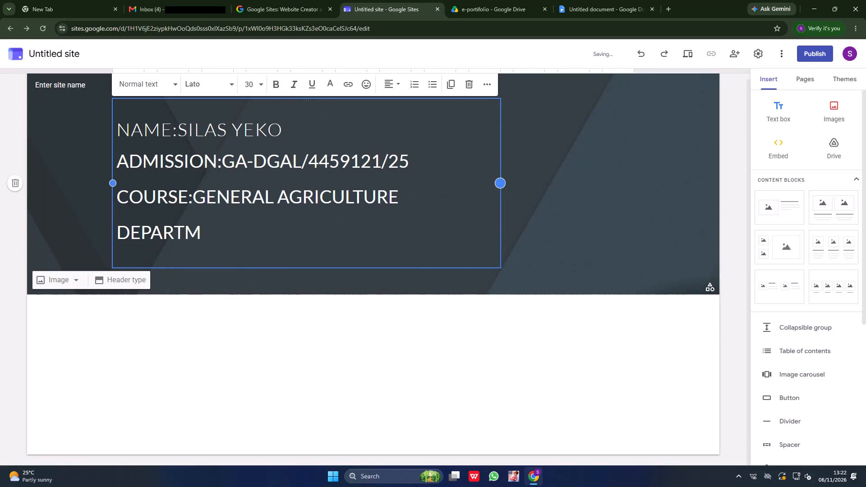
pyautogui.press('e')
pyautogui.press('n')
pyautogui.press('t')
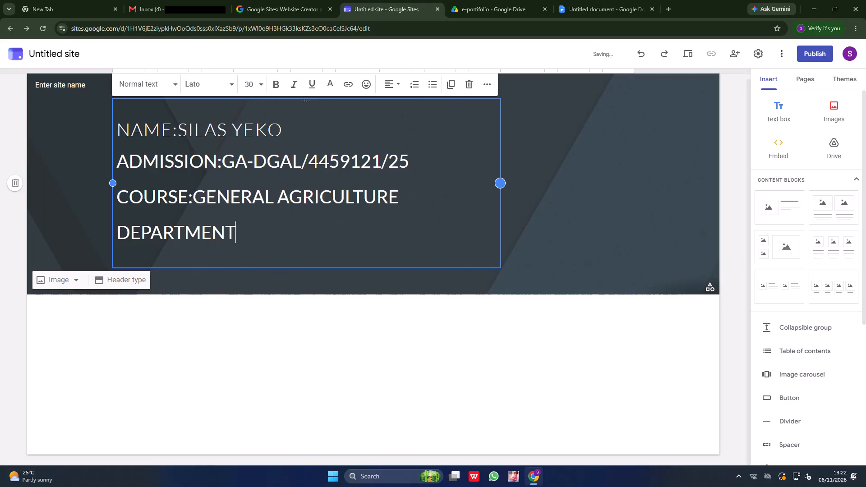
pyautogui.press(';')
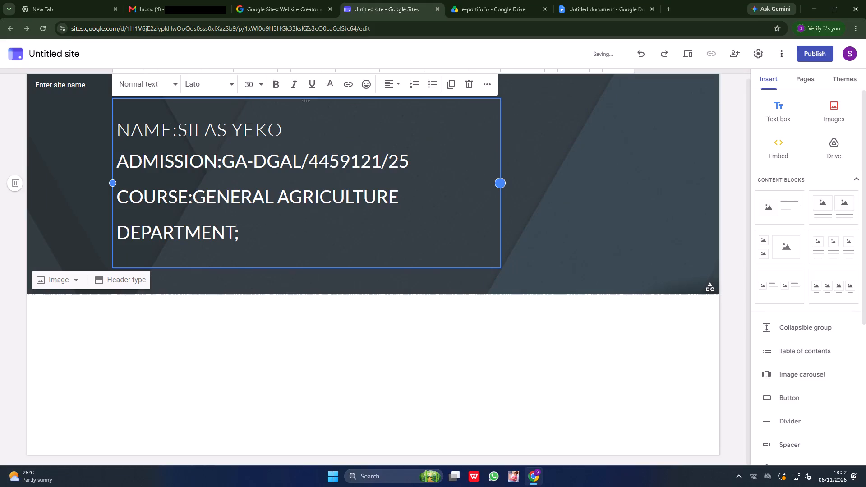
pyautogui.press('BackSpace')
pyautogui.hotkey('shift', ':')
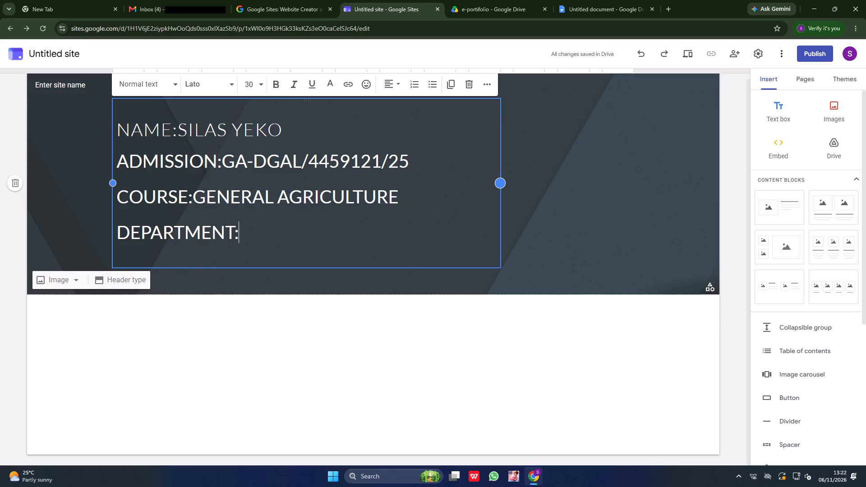
# Complete the department line in the header so it reads "DEPARTMENT:AGRICULTURE".
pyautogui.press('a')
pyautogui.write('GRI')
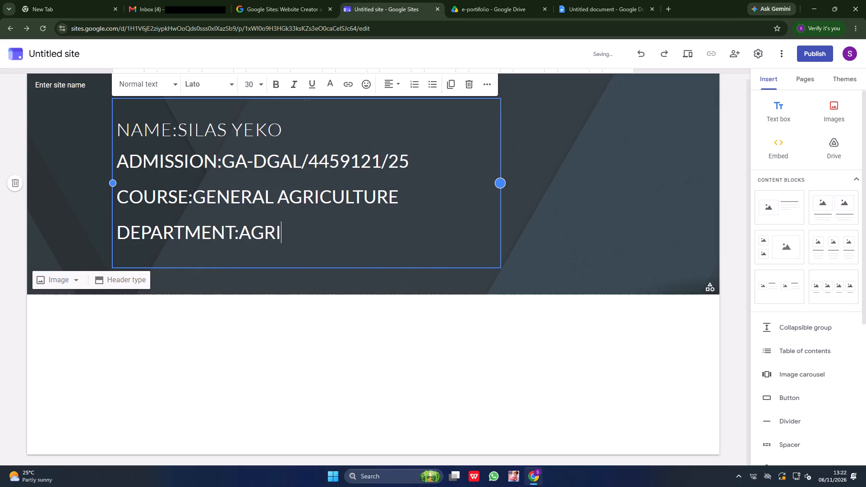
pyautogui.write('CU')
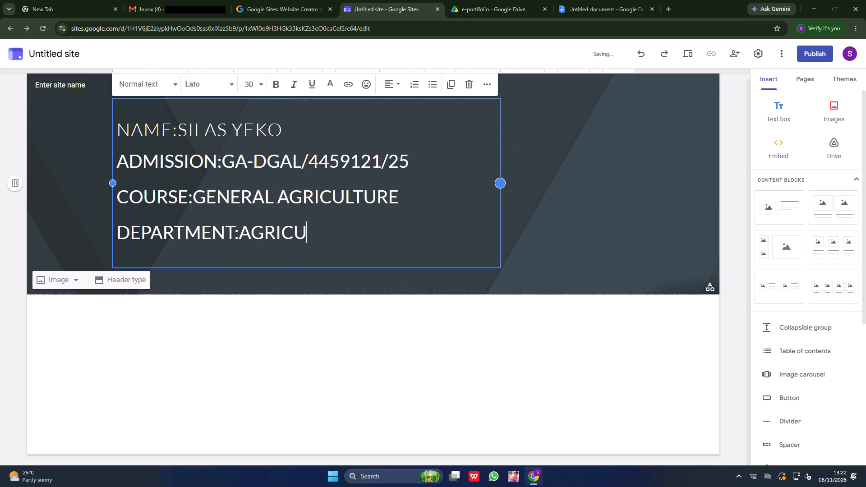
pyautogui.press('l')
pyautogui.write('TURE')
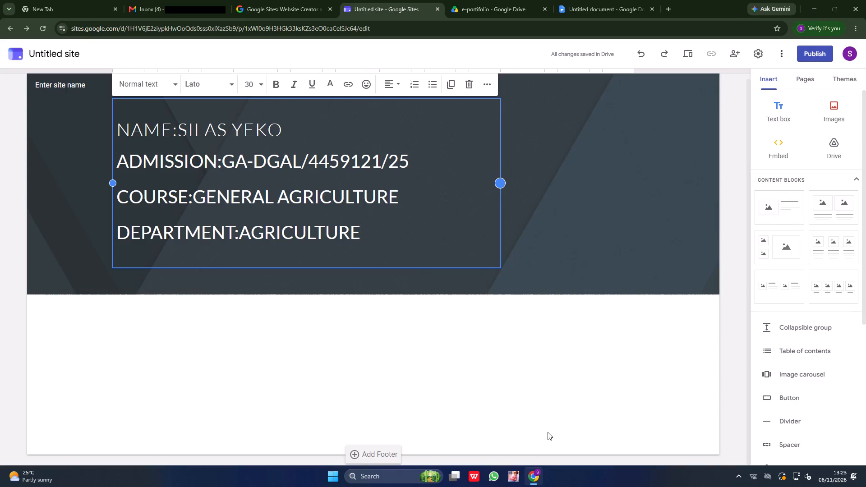
pyautogui.click(371, 384)
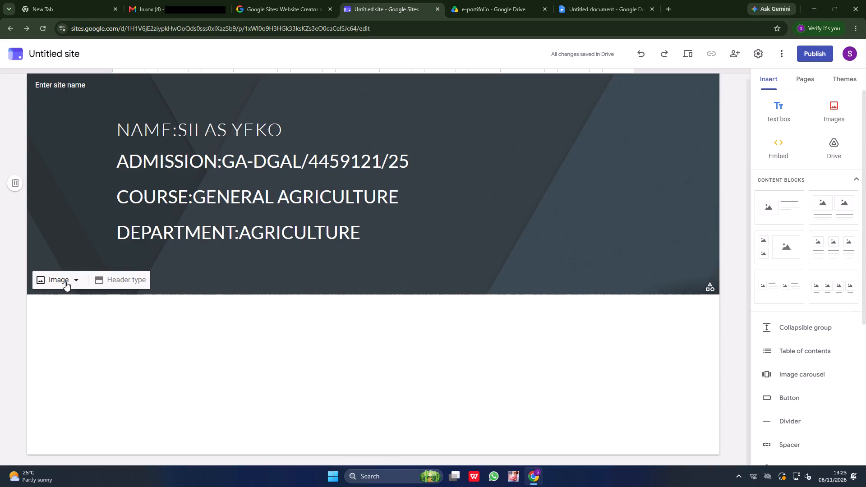
# Look through the computer's Downloads and Gallery folders for an image to upload as the site logo.
pyautogui.click(65, 281)
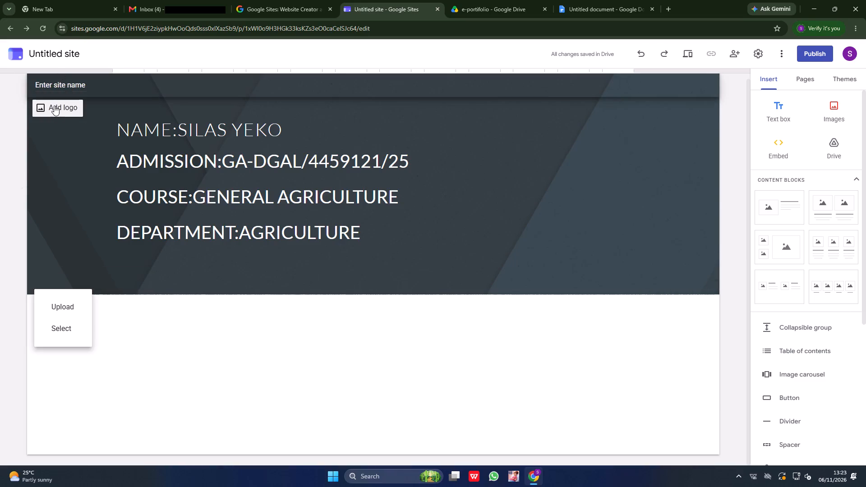
pyautogui.click(54, 106)
pyautogui.click(60, 110)
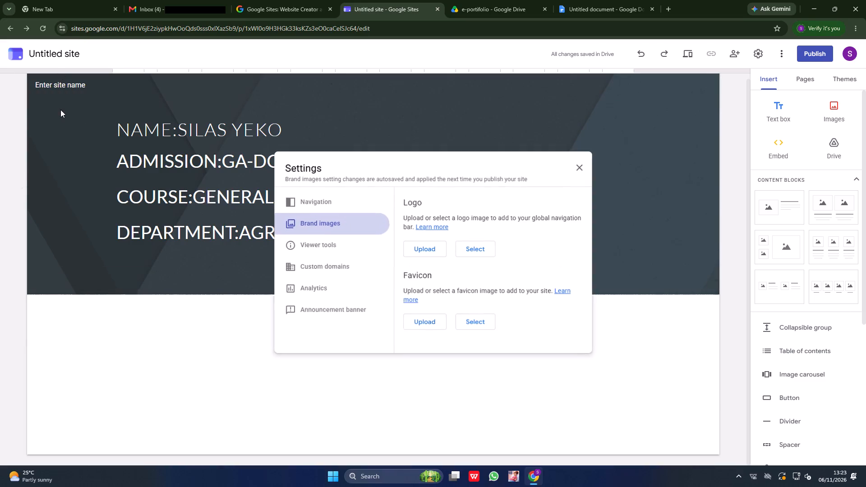
pyautogui.click(422, 248)
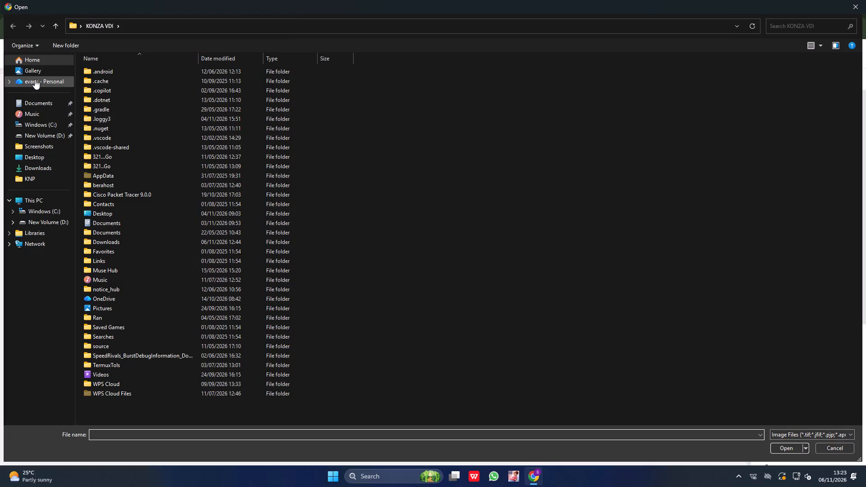
pyautogui.click(30, 164)
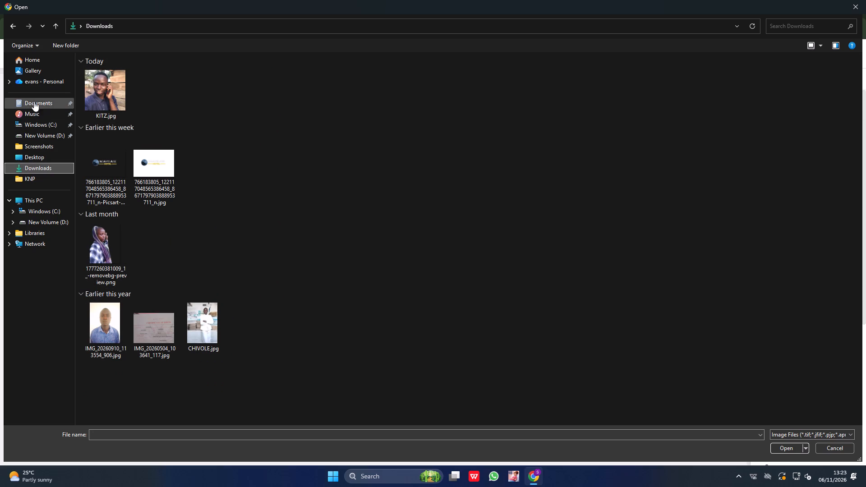
pyautogui.click(33, 67)
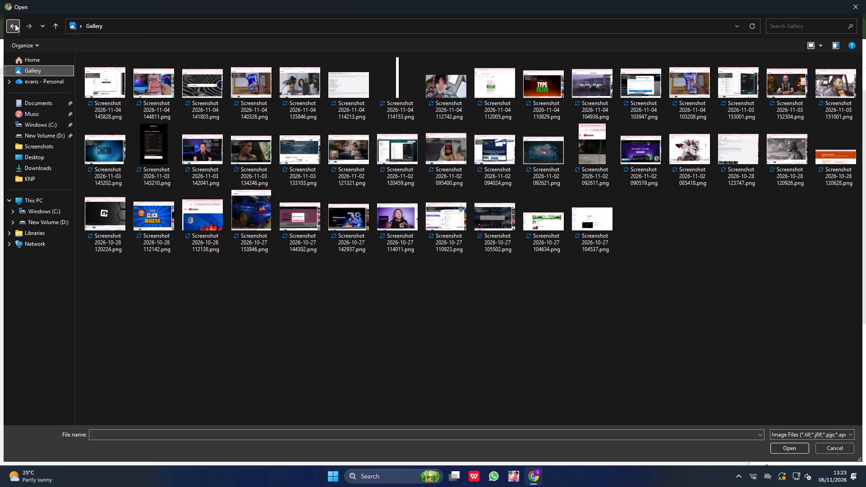
pyautogui.click(36, 168)
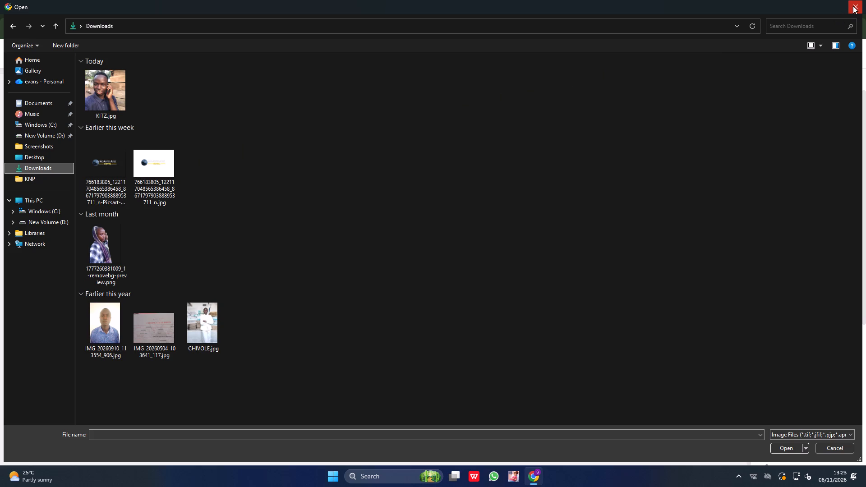
pyautogui.click(18, 22)
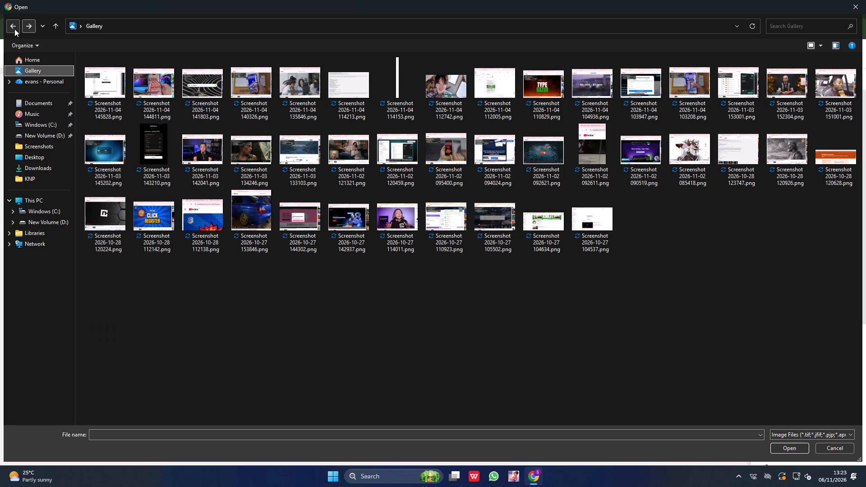
pyautogui.click(16, 24)
pyautogui.click(14, 25)
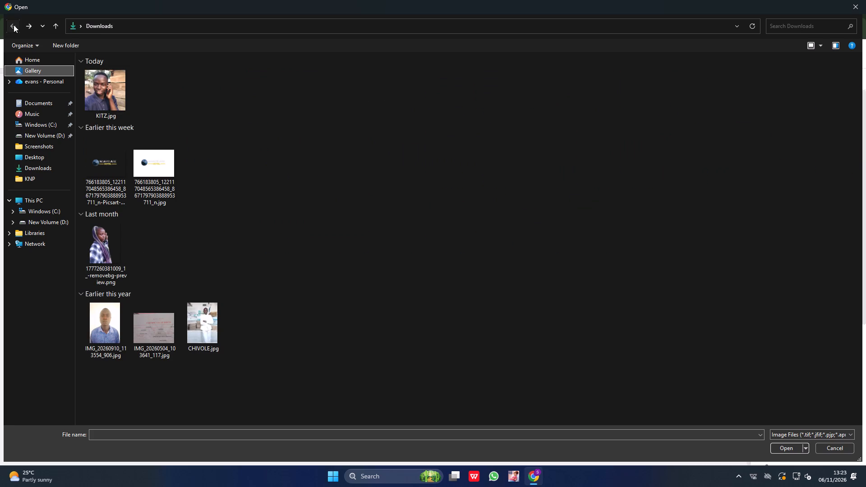
pyautogui.click(14, 25)
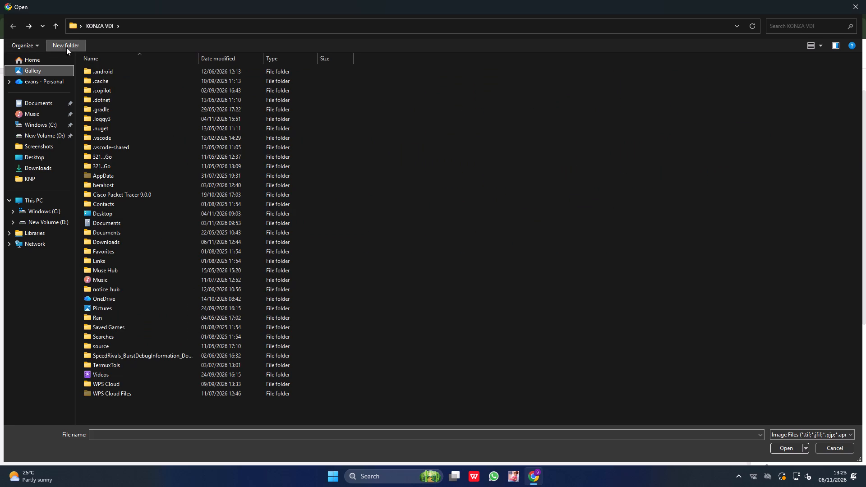
pyautogui.click(45, 23)
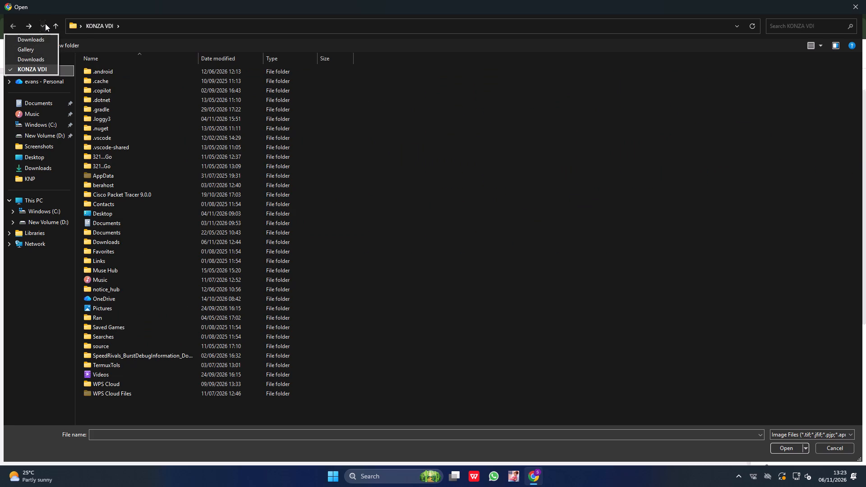
pyautogui.click(46, 21)
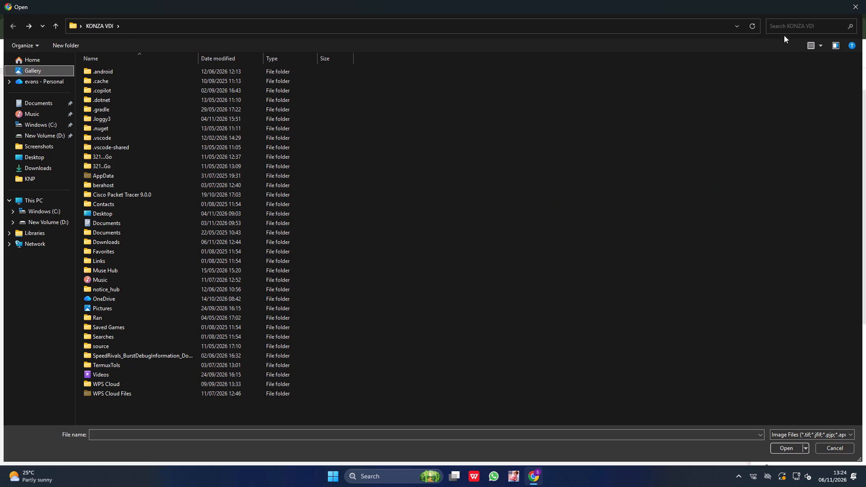
pyautogui.click(857, 7)
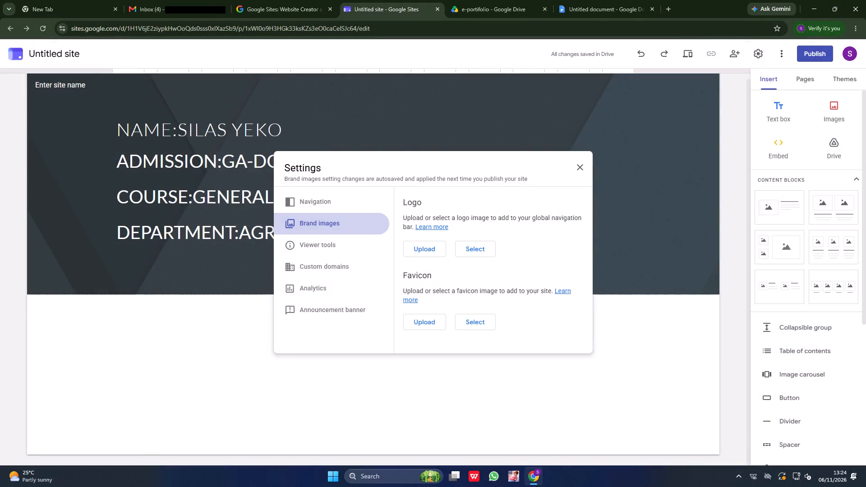
pyautogui.click(578, 162)
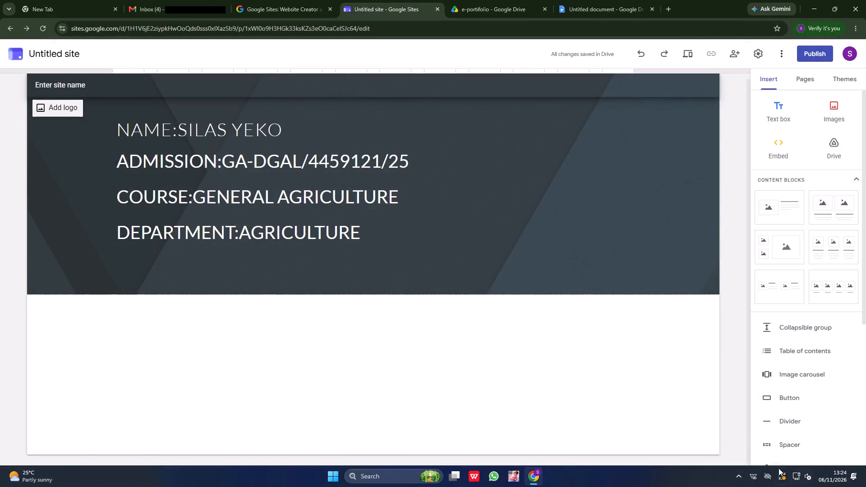
# Insert an empty text box in the page body directly below the header.
pyautogui.scroll(-5, 814, 391)
pyautogui.scroll(8, 804, 398)
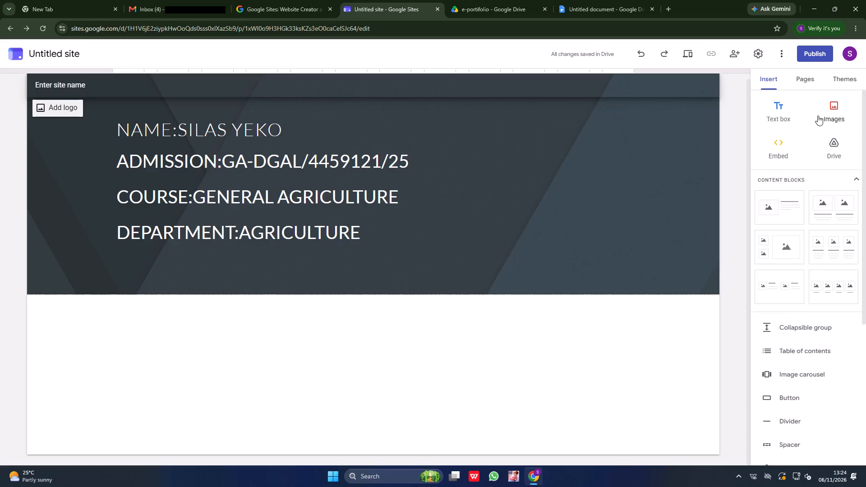
pyautogui.click(778, 106)
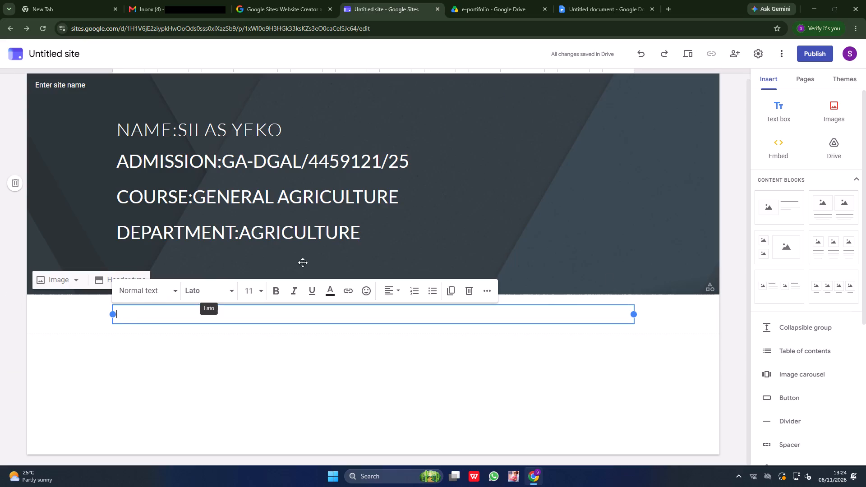
pyautogui.click(773, 81)
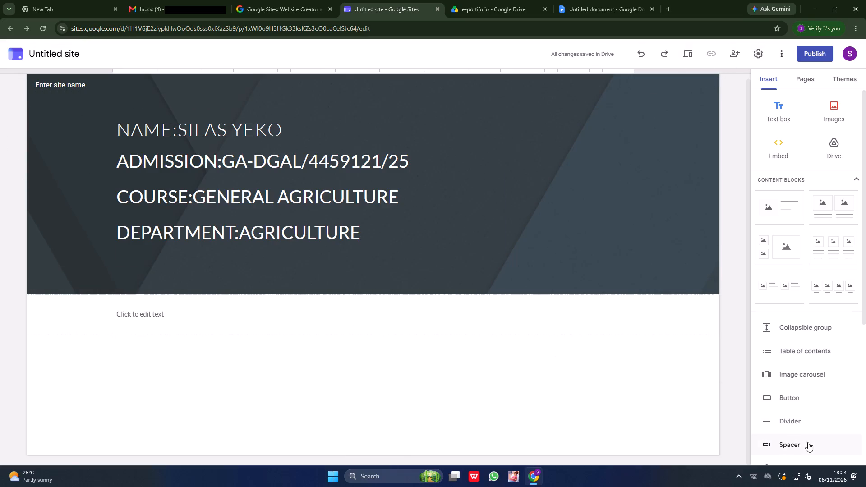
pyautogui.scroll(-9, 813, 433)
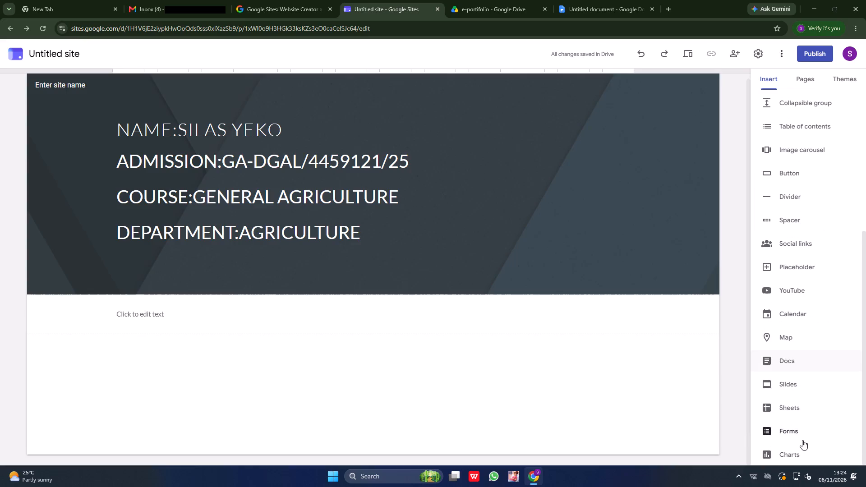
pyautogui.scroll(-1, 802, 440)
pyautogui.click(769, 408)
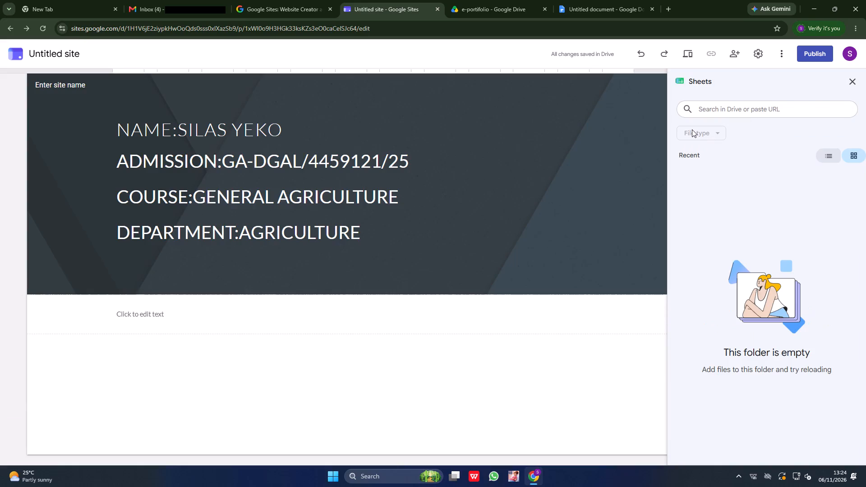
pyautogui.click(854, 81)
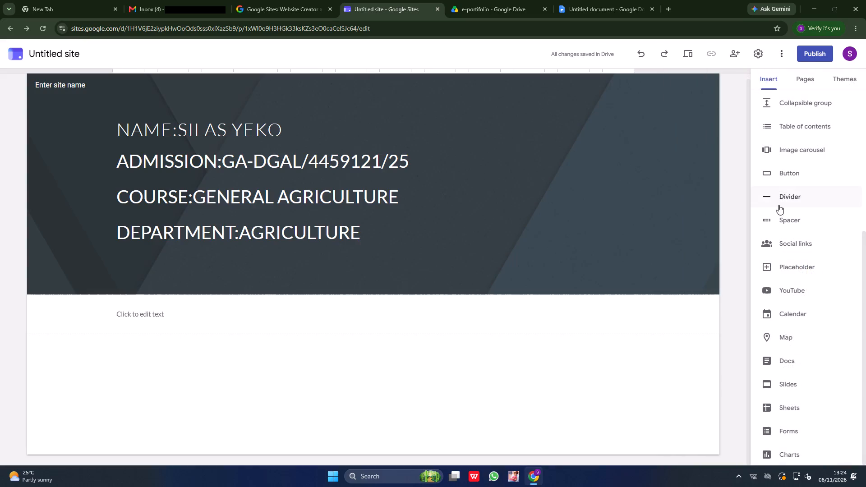
# Insert the content block with four captioned image placeholders in a row below the empty text box on the home page.
pyautogui.scroll(8, 788, 199)
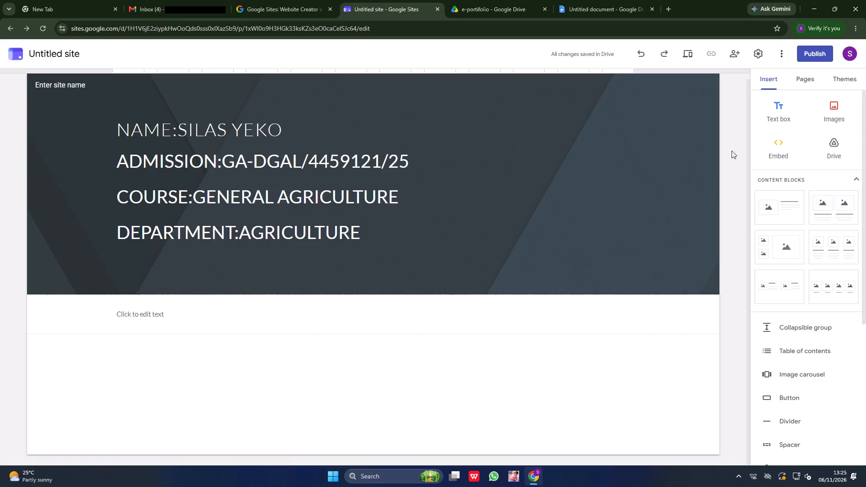
pyautogui.click(840, 283)
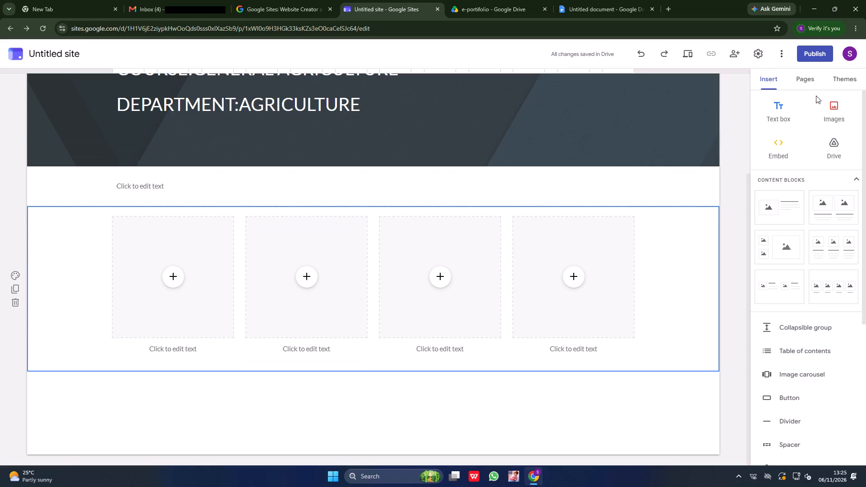
pyautogui.click(639, 118)
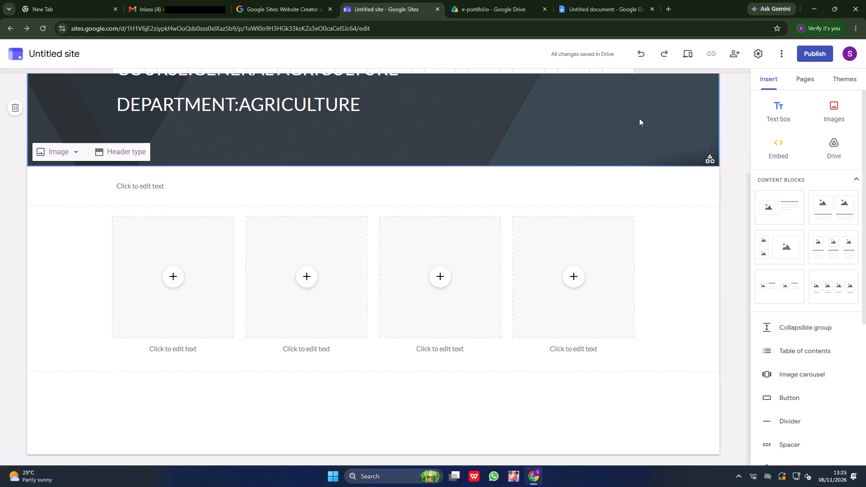
pyautogui.moveTo(396, 133); pyautogui.dragTo(403, 131)
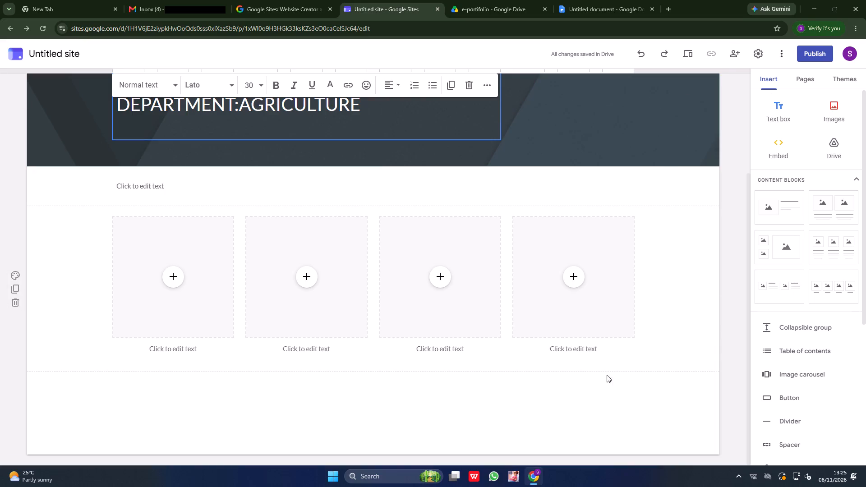
pyautogui.scroll(8, 602, 377)
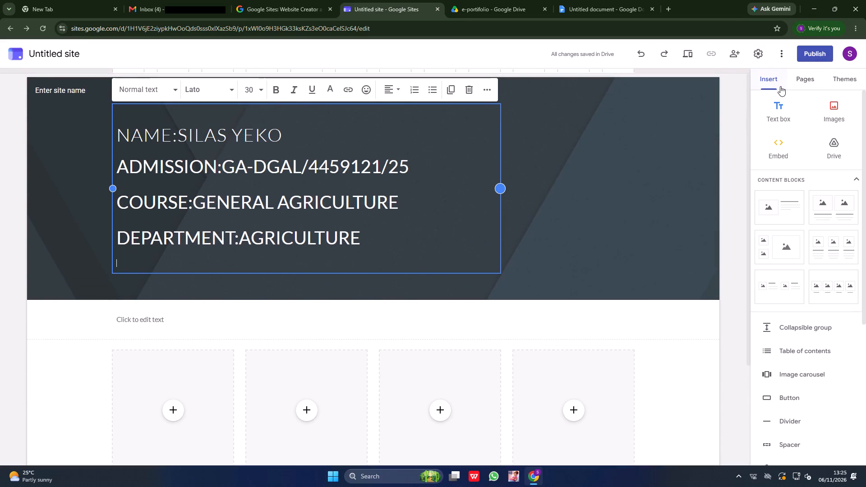
# Add a new page named "COURSE" to the site.
pyautogui.click(803, 80)
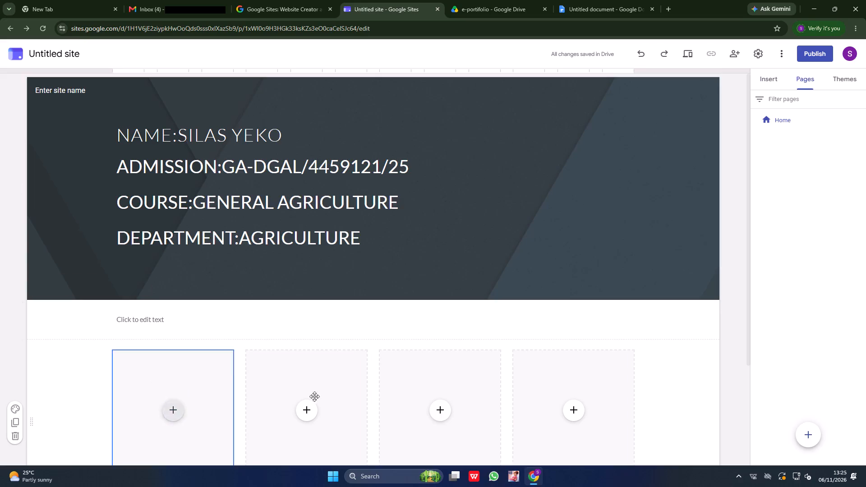
pyautogui.click(651, 320)
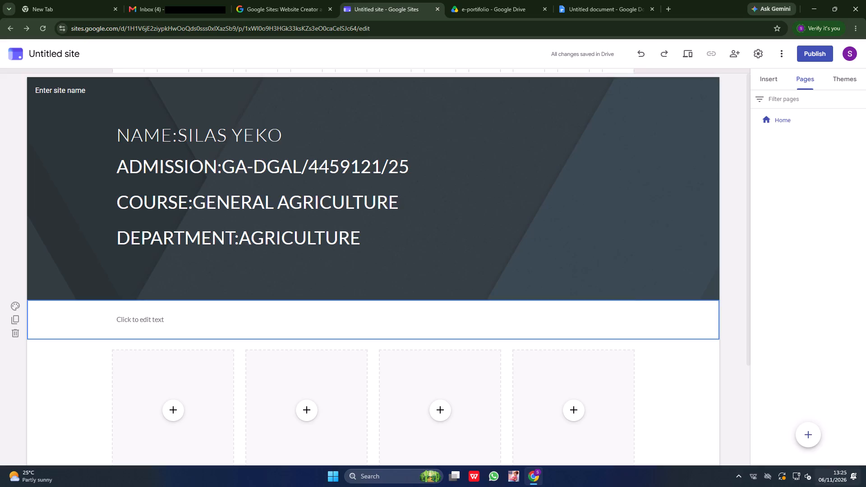
pyautogui.click(806, 427)
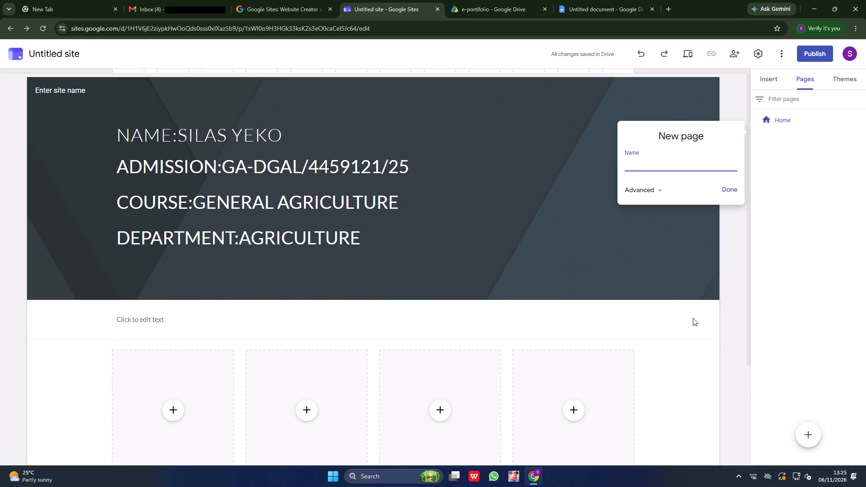
pyautogui.click(631, 166)
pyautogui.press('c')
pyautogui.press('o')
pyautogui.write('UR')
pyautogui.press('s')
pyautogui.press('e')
pyautogui.click(733, 191)
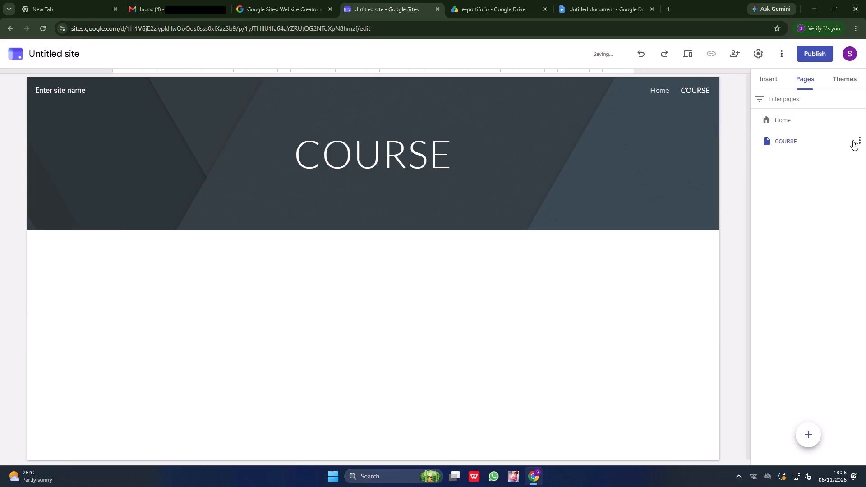
# Add a subpage named "MODULE 3" under the COURSE page.
pyautogui.click(858, 140)
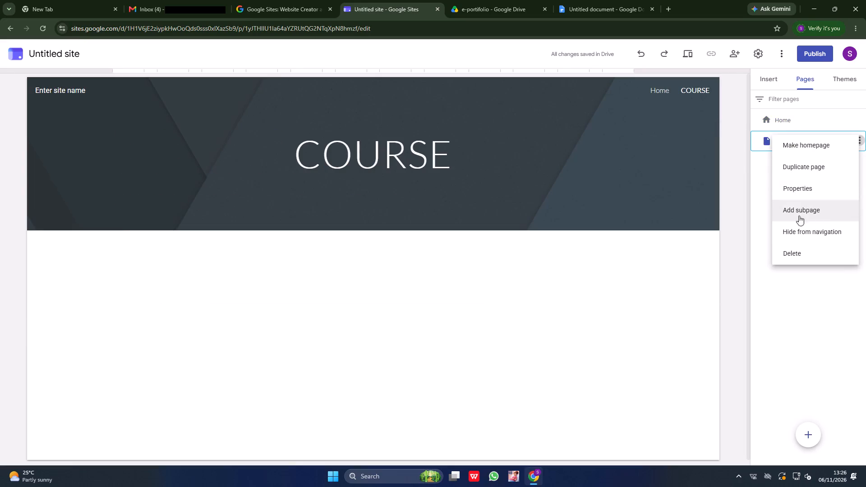
pyautogui.click(800, 207)
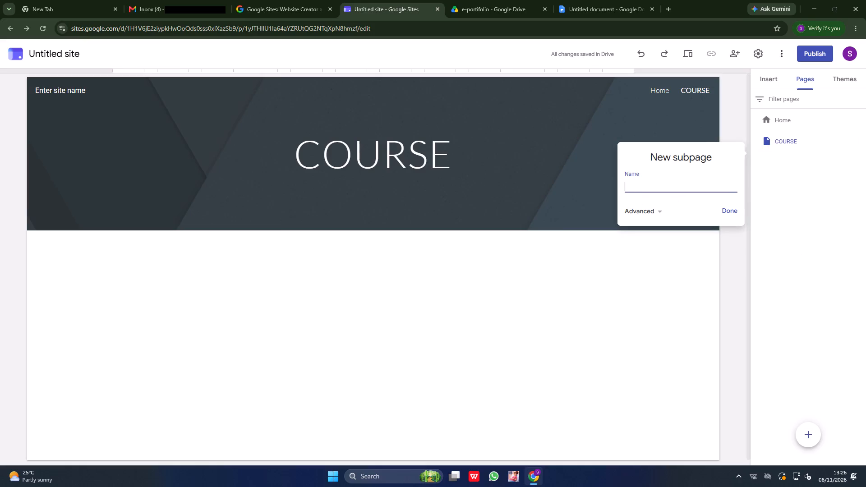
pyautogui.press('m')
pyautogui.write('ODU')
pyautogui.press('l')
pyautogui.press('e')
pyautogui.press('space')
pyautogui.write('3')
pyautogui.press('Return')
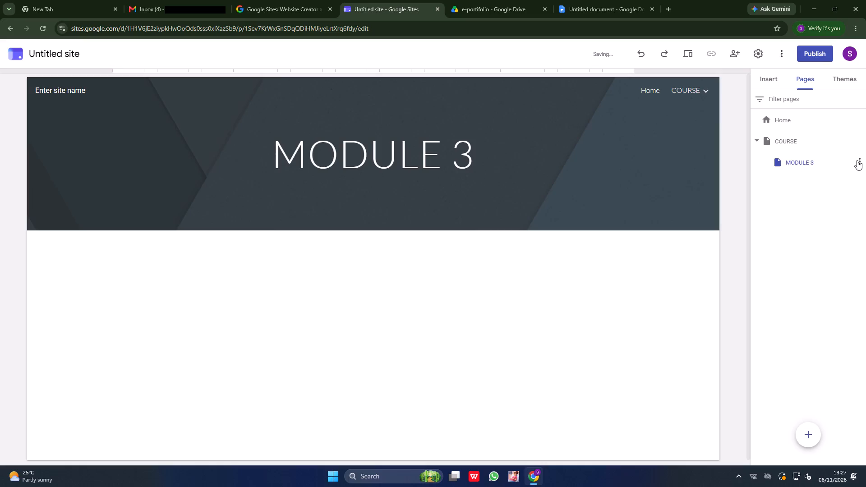
# Add a subpage named "MY UNITS" under the MODULE 3 page.
pyautogui.click(858, 160)
pyautogui.click(789, 228)
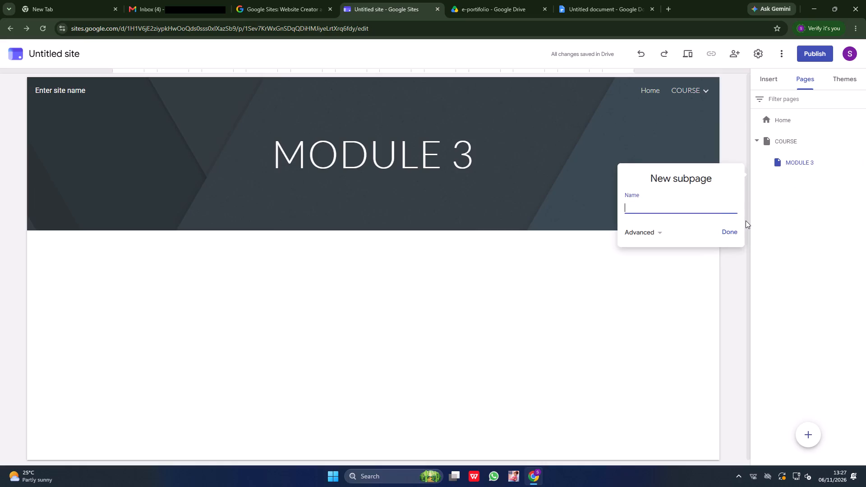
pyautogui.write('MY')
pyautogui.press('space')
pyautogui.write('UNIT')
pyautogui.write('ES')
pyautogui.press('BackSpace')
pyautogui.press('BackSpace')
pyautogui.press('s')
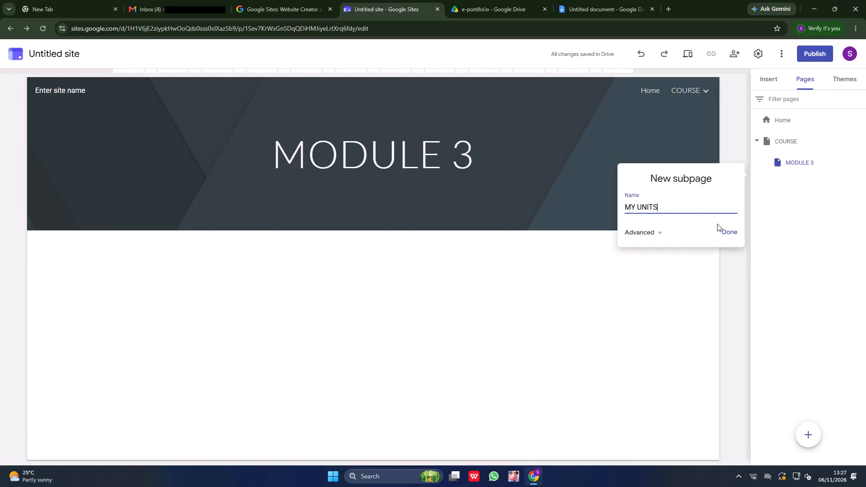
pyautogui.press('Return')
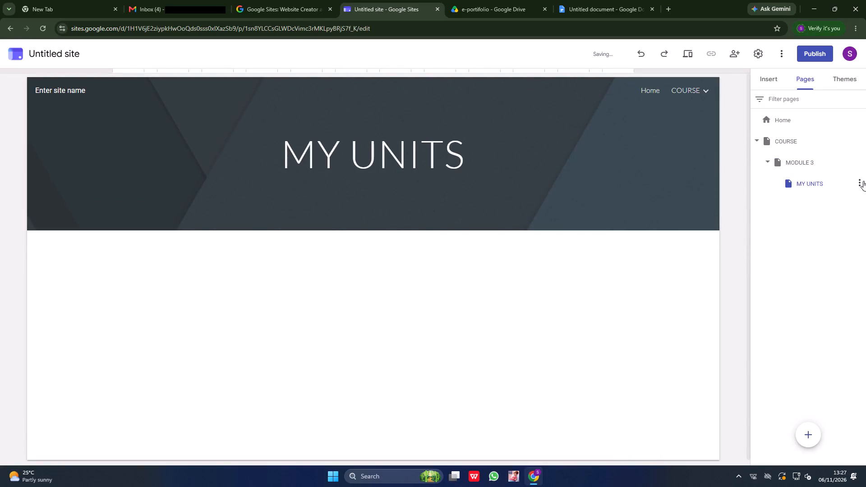
# Add a subpage named "BEE PRODUCTION" under the MY UNITS page.
pyautogui.click(861, 181)
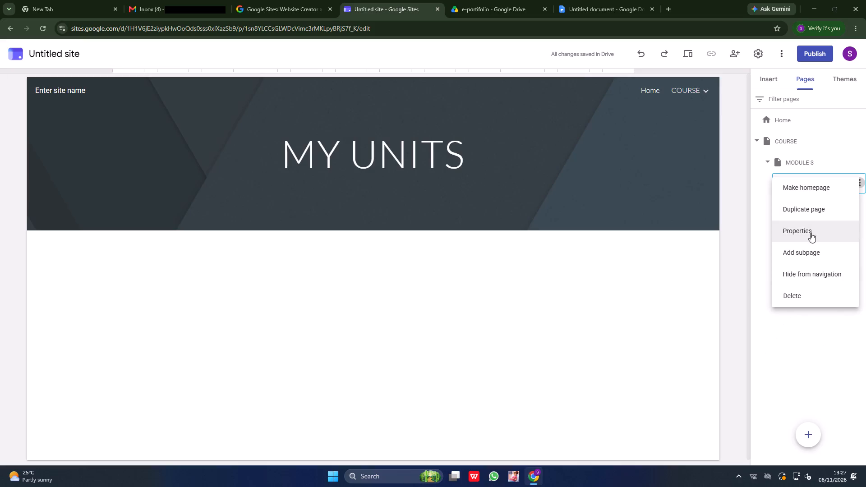
pyautogui.click(807, 252)
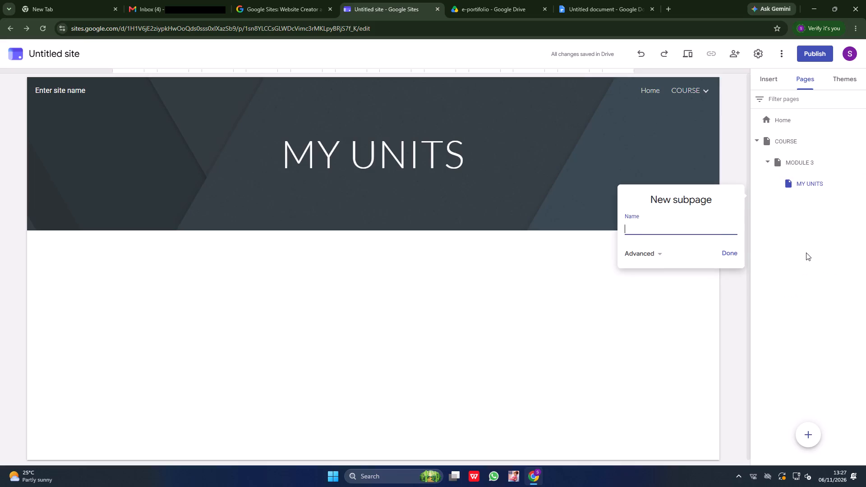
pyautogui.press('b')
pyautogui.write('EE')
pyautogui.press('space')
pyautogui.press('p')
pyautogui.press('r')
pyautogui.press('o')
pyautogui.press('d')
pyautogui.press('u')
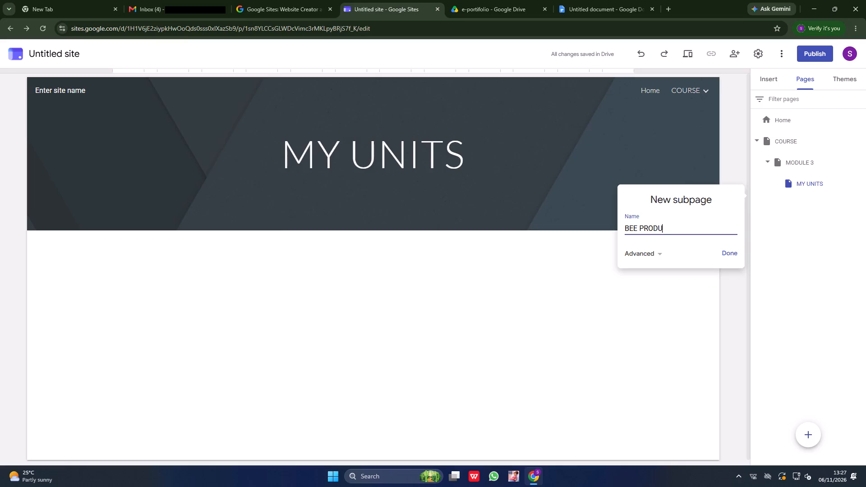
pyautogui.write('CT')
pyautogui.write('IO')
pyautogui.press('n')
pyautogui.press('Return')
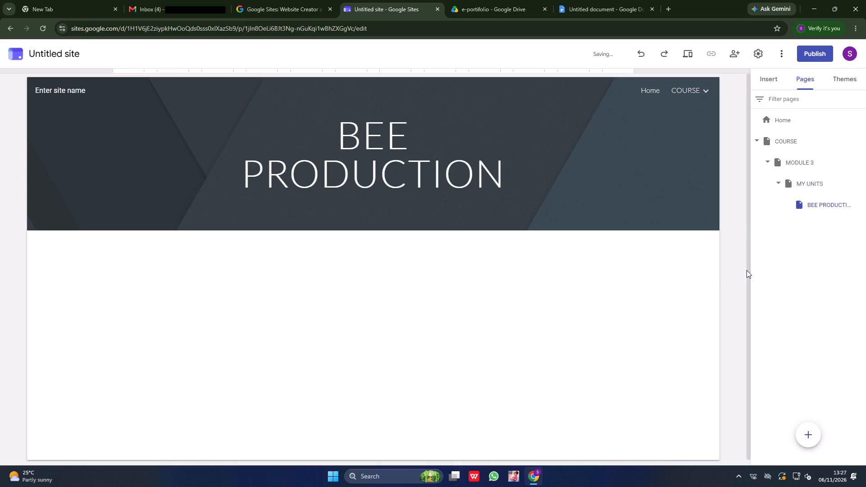
# Add a subpage named "ELEMENT 1" under the BEE PRODUCTION page.
pyautogui.click(860, 203)
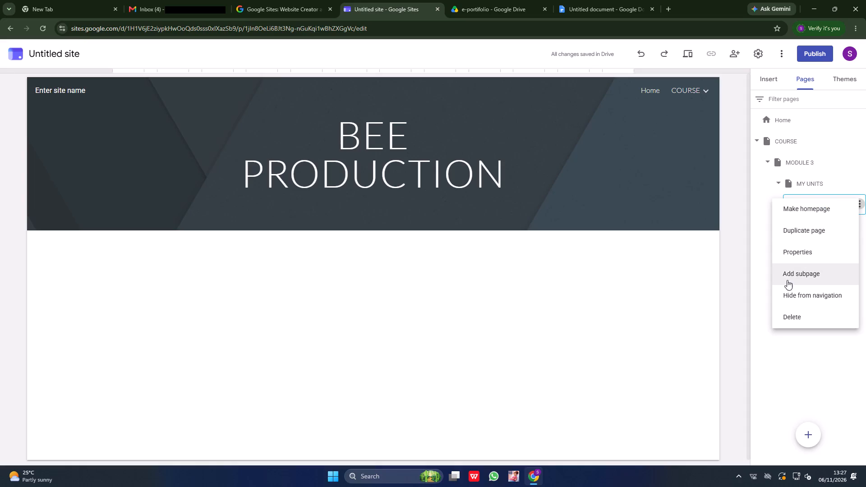
pyautogui.click(791, 273)
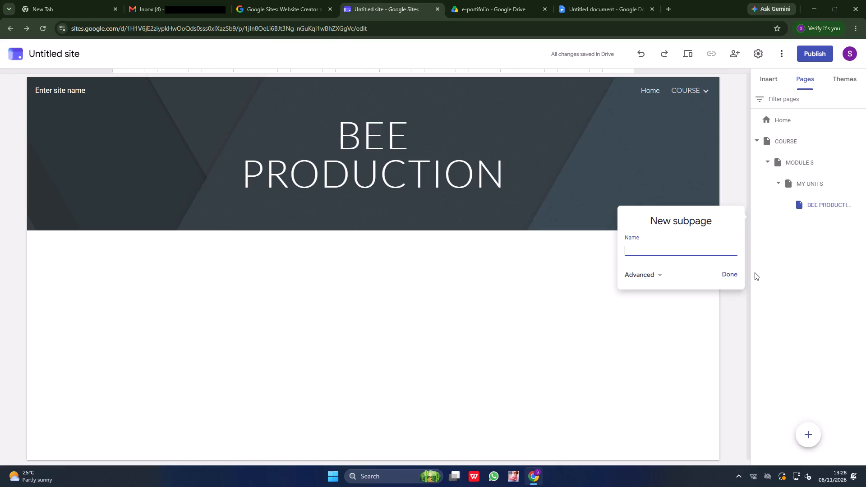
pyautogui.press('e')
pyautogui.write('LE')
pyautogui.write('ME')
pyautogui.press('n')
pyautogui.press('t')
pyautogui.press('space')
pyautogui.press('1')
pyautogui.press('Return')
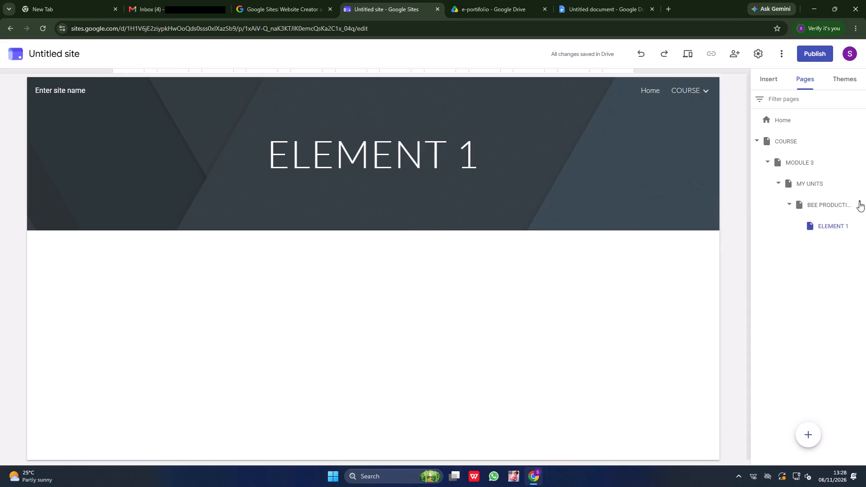
# Add a subpage named "ELEMENT 2" under the BEE PRODUCTION page.
pyautogui.click(859, 202)
pyautogui.click(790, 272)
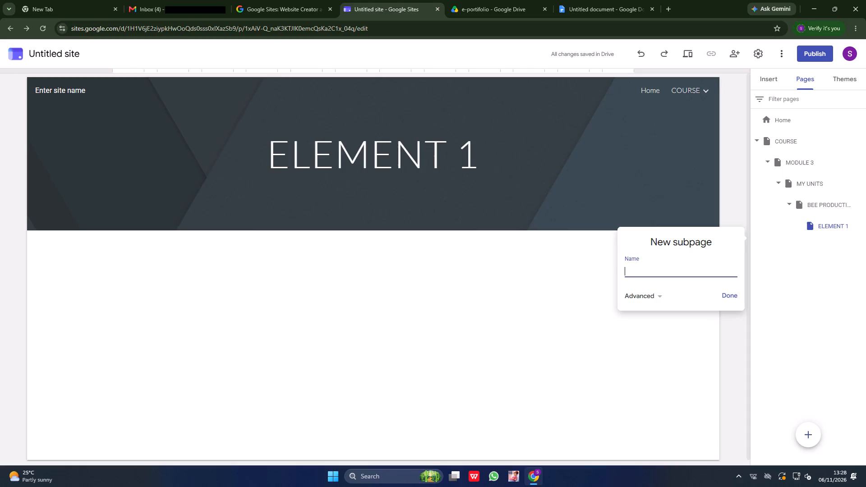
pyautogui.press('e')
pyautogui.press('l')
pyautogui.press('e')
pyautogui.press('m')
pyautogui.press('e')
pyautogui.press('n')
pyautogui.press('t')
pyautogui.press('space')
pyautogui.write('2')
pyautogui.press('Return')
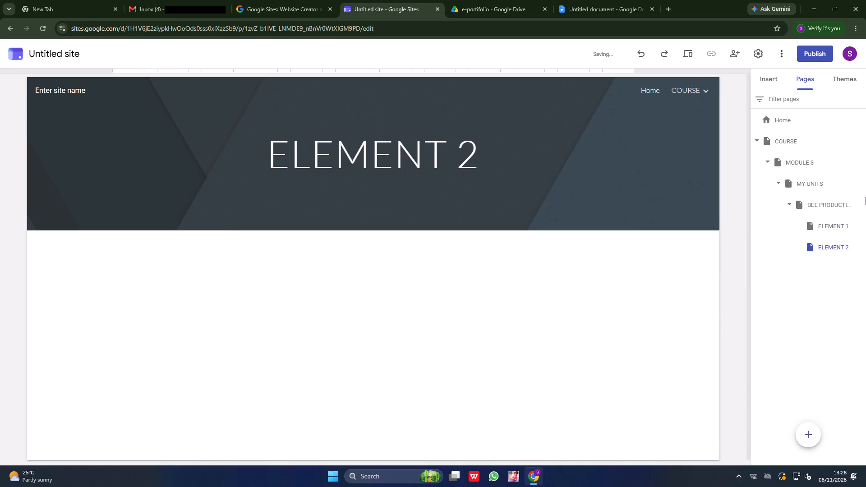
# Add a subpage named "ELEMENT 3" under the BEE PRODUCTION page.
pyautogui.click(860, 207)
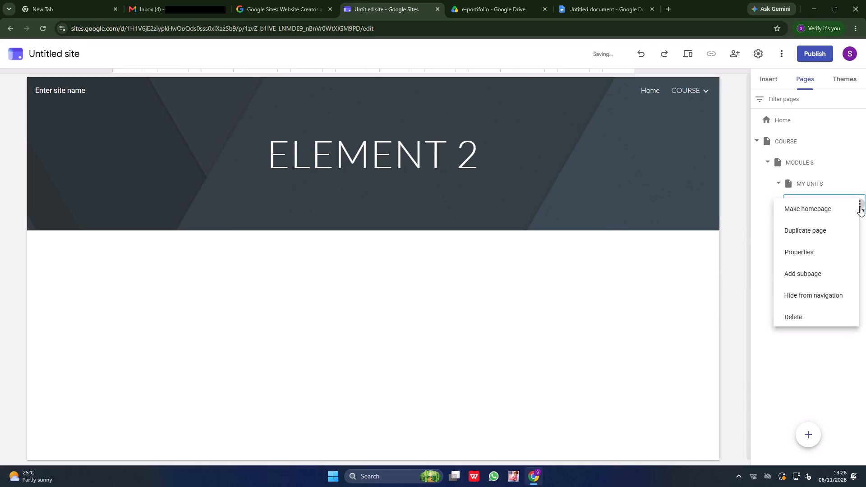
pyautogui.click(793, 271)
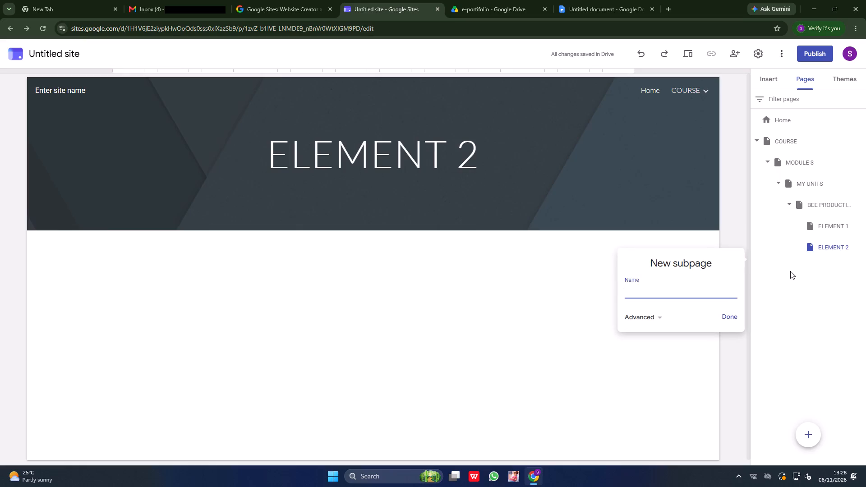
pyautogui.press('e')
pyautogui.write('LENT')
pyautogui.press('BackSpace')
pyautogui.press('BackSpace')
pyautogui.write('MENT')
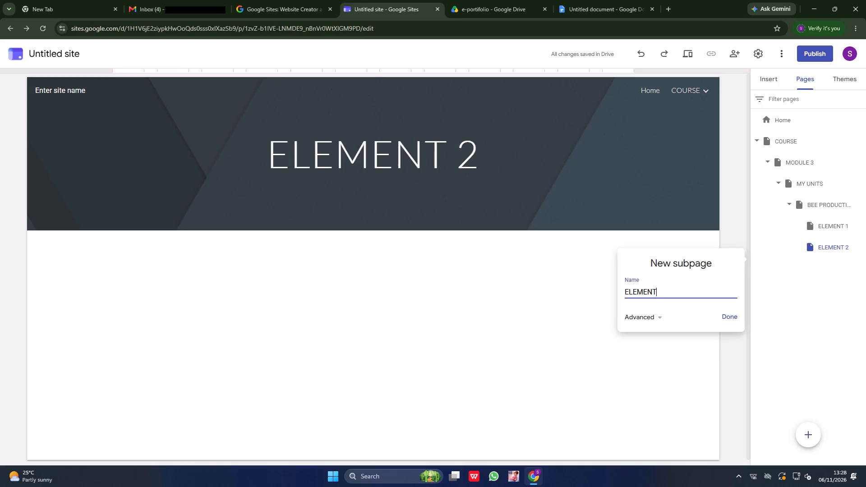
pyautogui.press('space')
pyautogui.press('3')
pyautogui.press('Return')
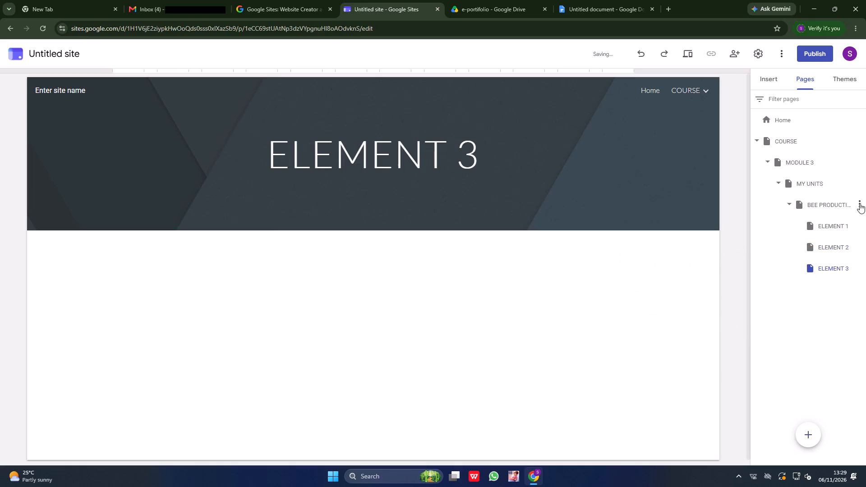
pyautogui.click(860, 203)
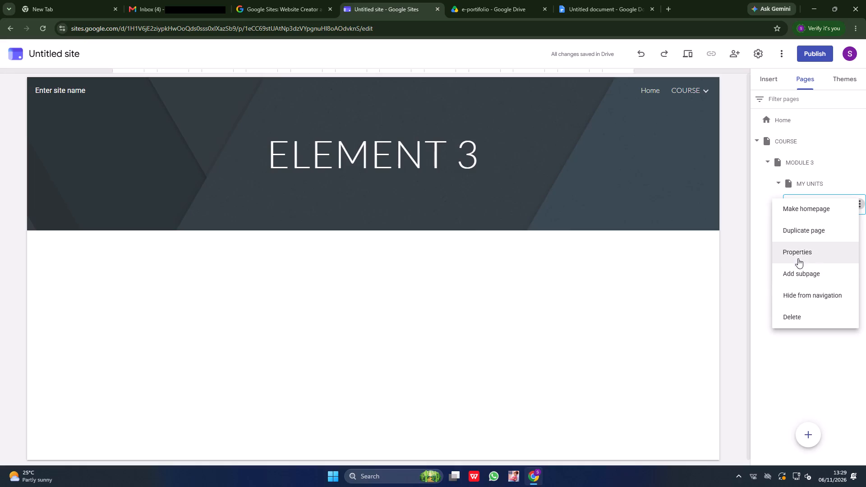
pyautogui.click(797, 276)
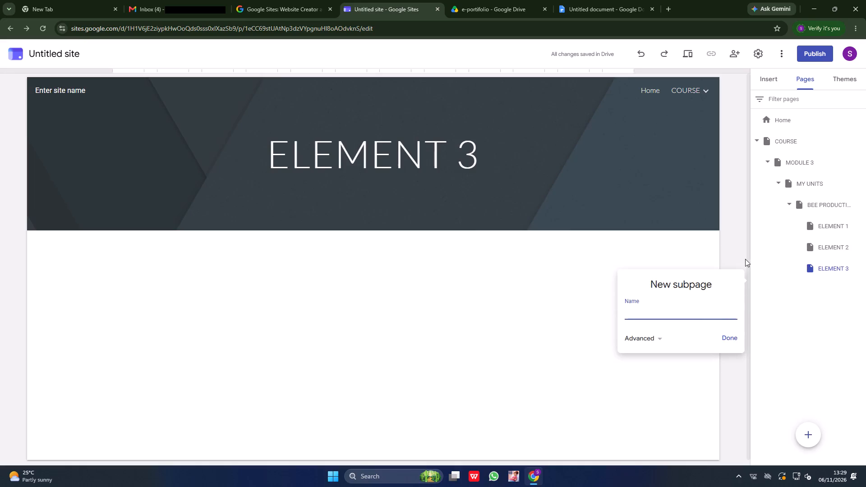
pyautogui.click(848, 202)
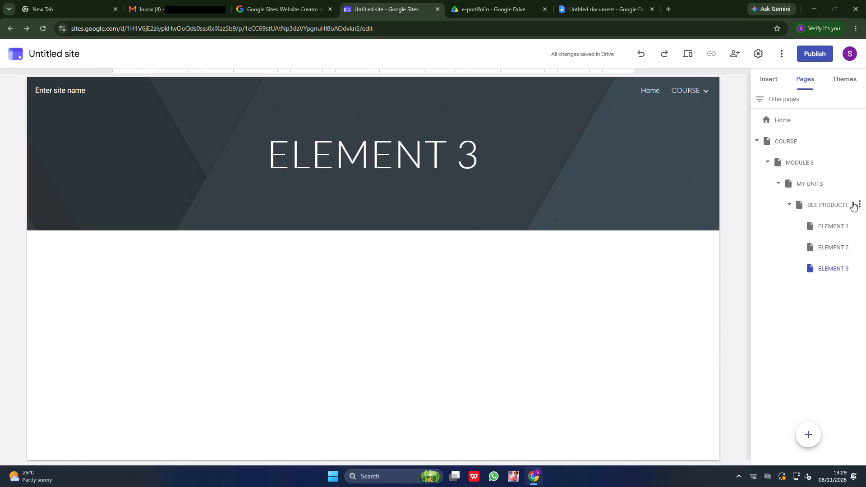
# Add a subpage named "ELEMENT 4" under the BEE PRODUCTION page.
pyautogui.click(862, 204)
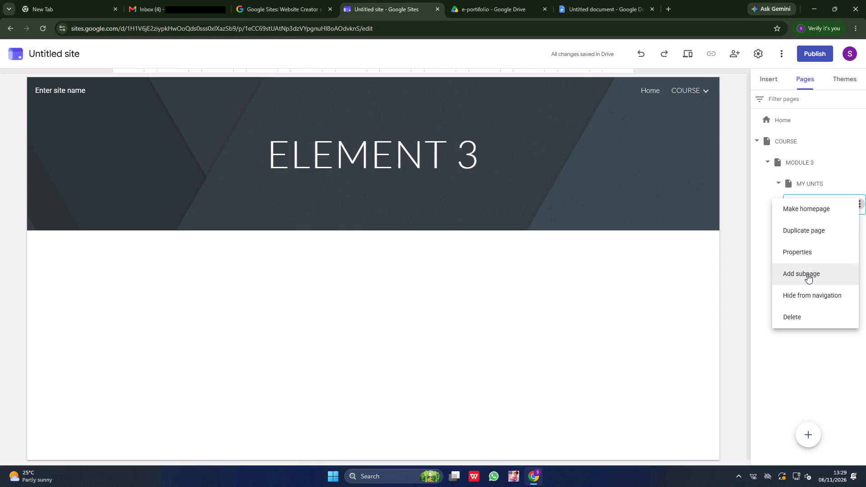
pyautogui.click(807, 274)
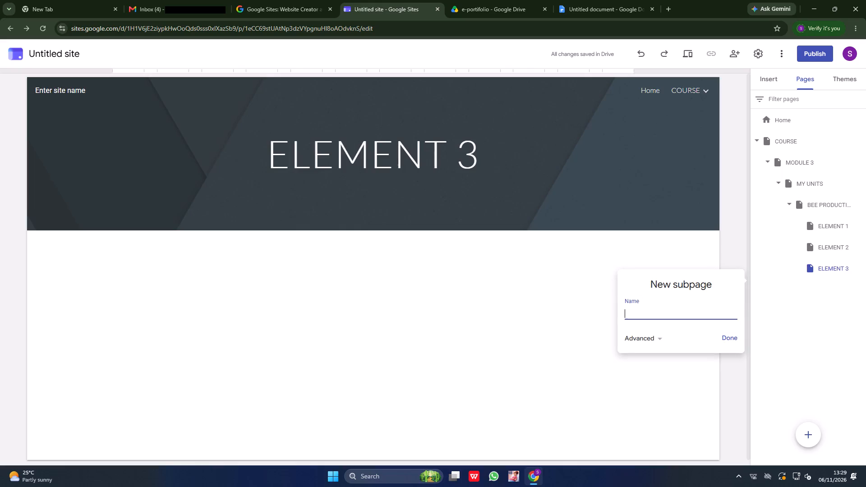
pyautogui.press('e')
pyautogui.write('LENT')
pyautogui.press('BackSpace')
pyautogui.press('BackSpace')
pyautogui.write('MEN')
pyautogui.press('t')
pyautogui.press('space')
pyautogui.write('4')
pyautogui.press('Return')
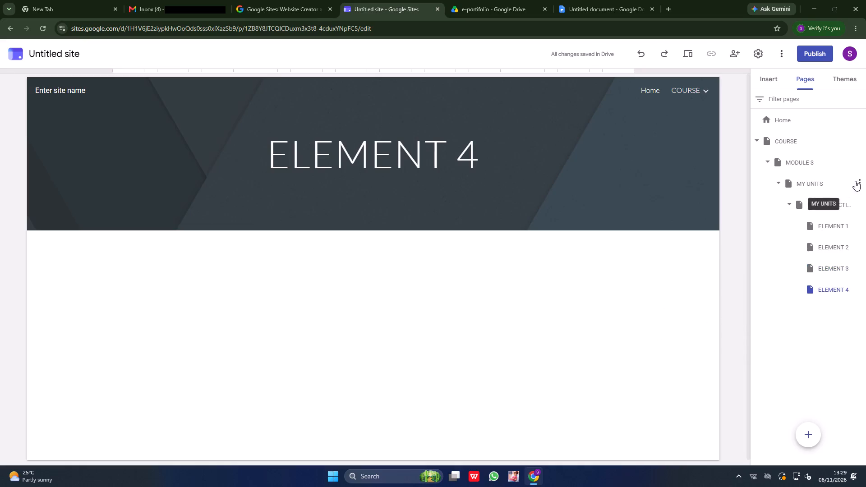
# Add a subpage named "COMMUNICATION SKILL" under the MY UNITS page.
pyautogui.click(860, 183)
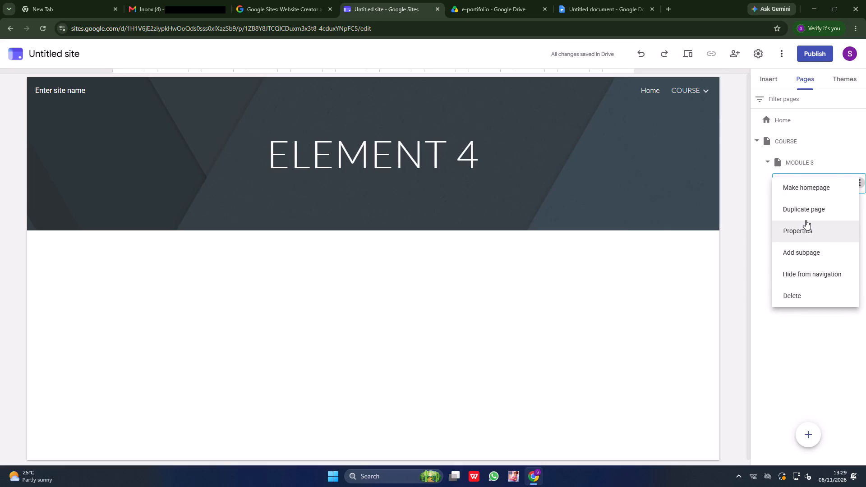
pyautogui.click(794, 251)
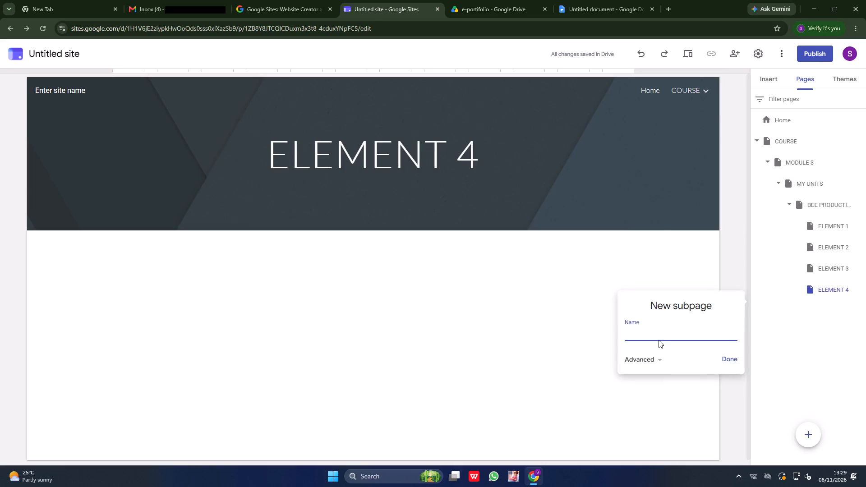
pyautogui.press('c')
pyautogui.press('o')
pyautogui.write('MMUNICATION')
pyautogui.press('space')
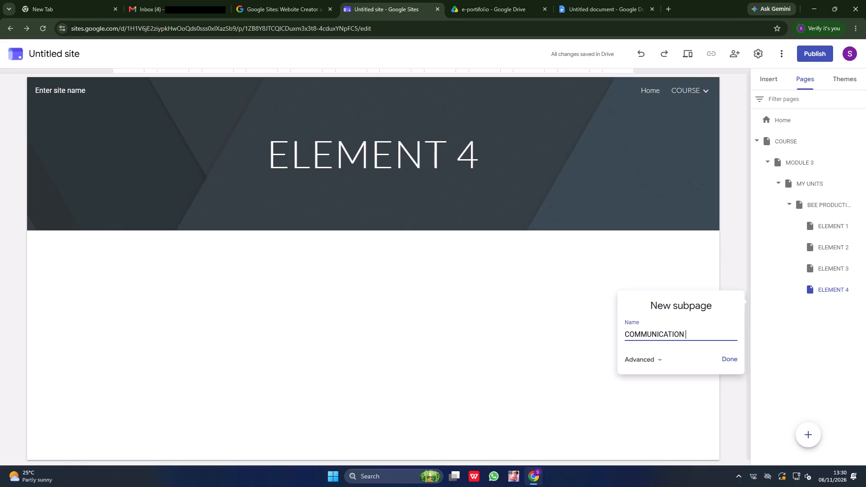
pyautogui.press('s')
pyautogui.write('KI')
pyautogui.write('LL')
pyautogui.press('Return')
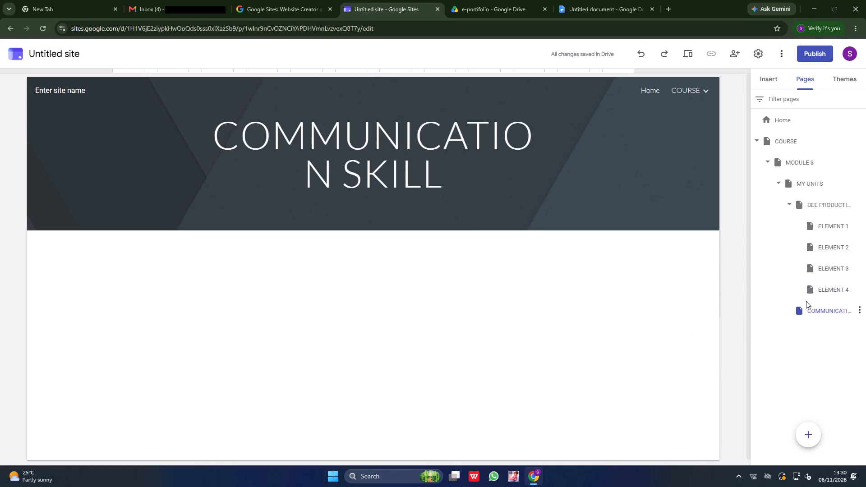
# Add a subpage named "ELEMENT 1" under the COMMUNICATION SKILL page.
pyautogui.click(859, 310)
pyautogui.click(795, 377)
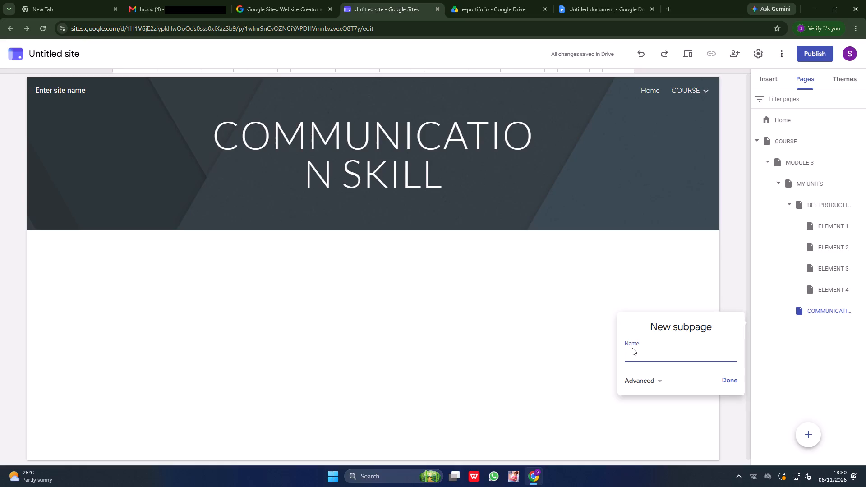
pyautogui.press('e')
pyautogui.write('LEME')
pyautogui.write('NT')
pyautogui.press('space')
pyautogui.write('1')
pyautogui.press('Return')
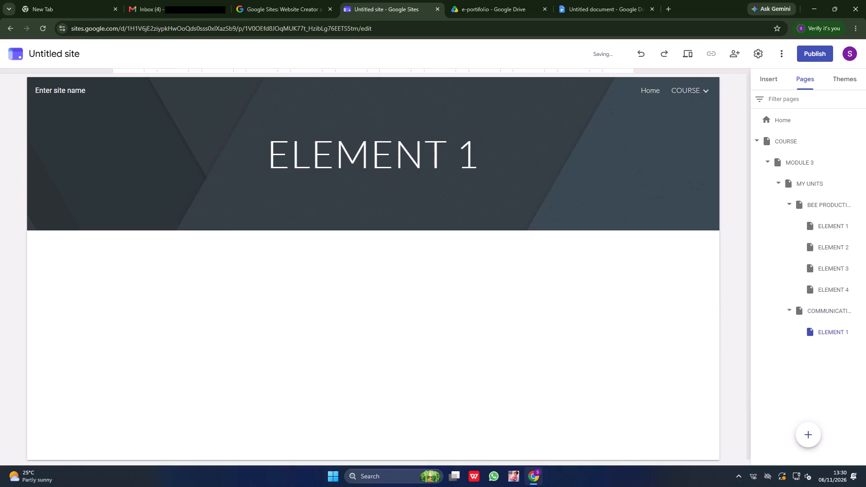
# Add a subpage named "ELEMENT 2" under the COMMUNICATION SKILL page.
pyautogui.click(855, 312)
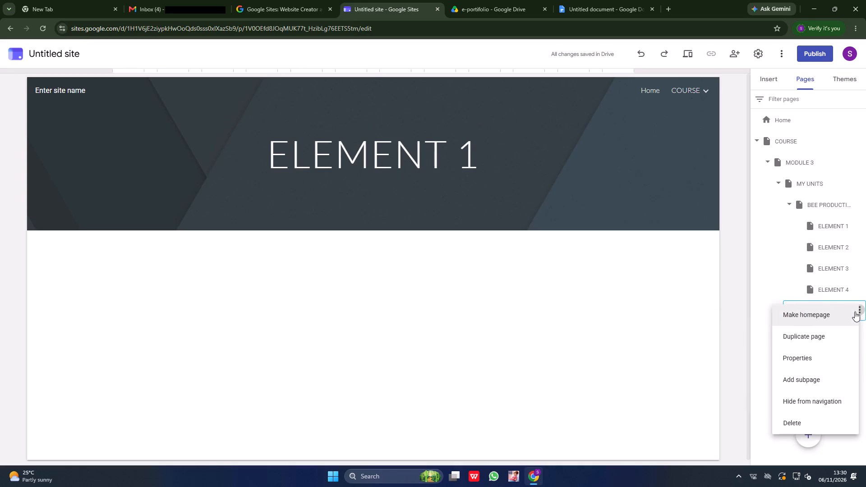
pyautogui.click(789, 380)
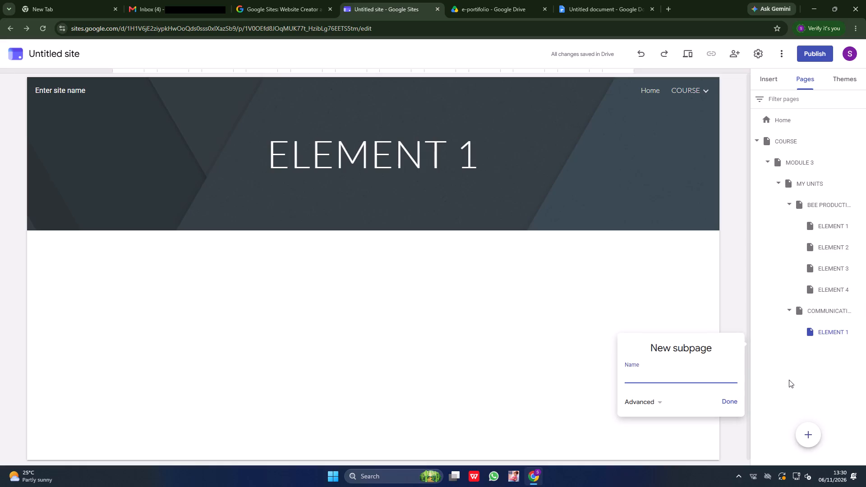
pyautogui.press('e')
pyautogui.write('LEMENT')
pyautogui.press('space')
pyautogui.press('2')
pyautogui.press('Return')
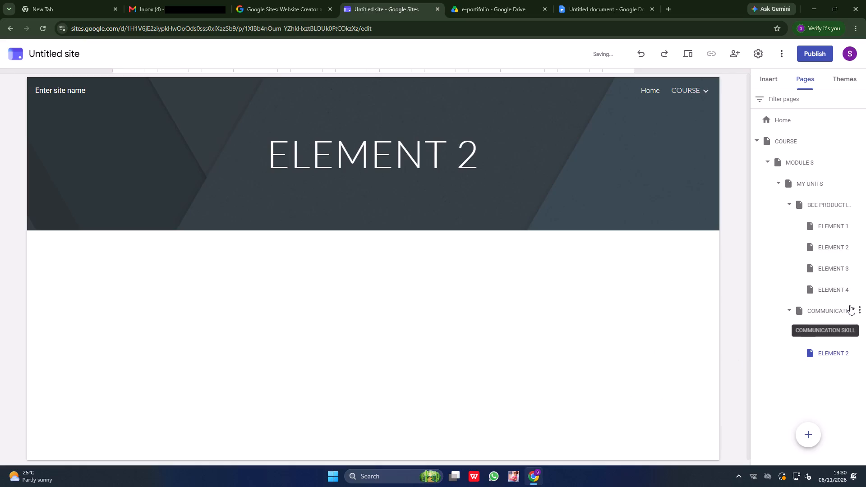
# Add a subpage named "ELEMENT 3" under the COMMUNICATION SKILL page.
pyautogui.click(861, 308)
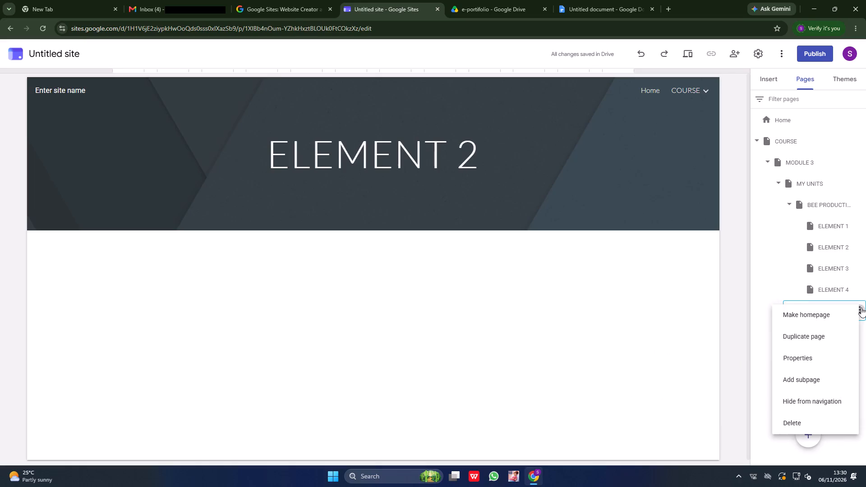
pyautogui.click(797, 383)
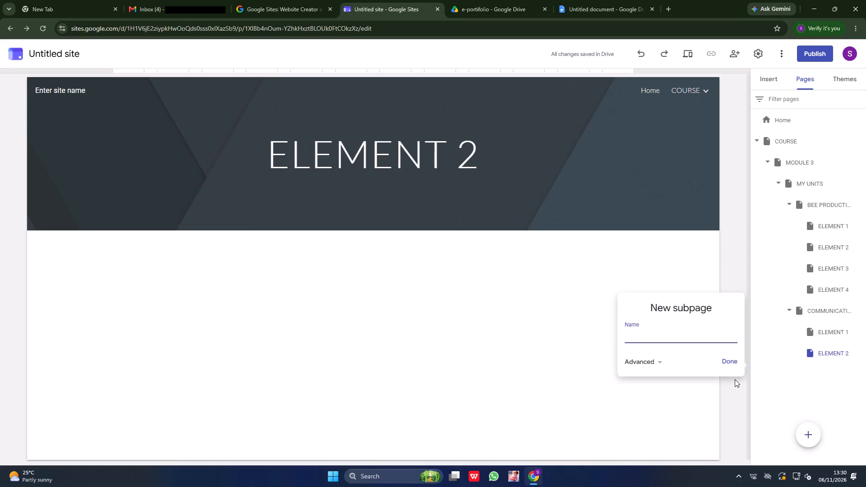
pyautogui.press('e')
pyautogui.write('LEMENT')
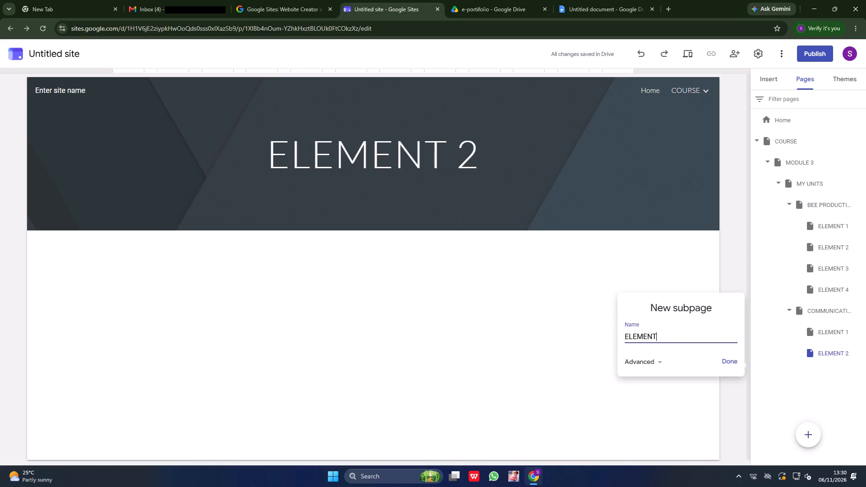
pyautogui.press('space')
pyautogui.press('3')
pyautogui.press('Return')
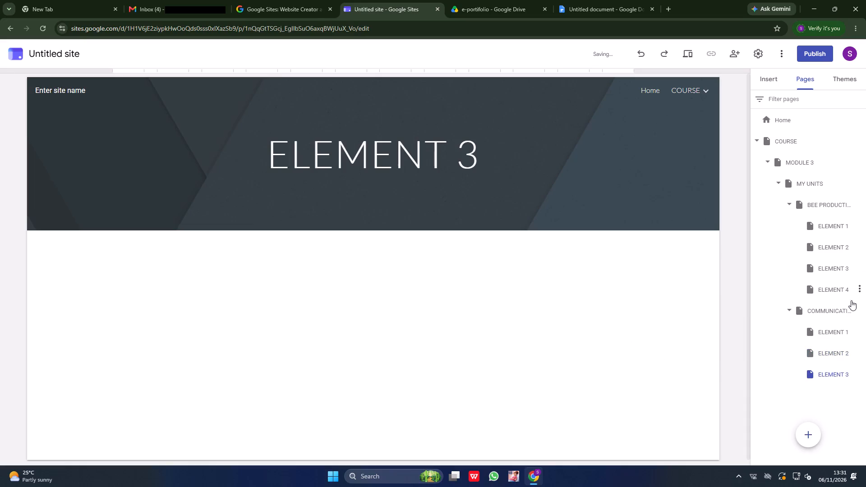
# Add a subpage named "ELEMENT 4" under the COMMUNICATION SKILL page.
pyautogui.click(859, 311)
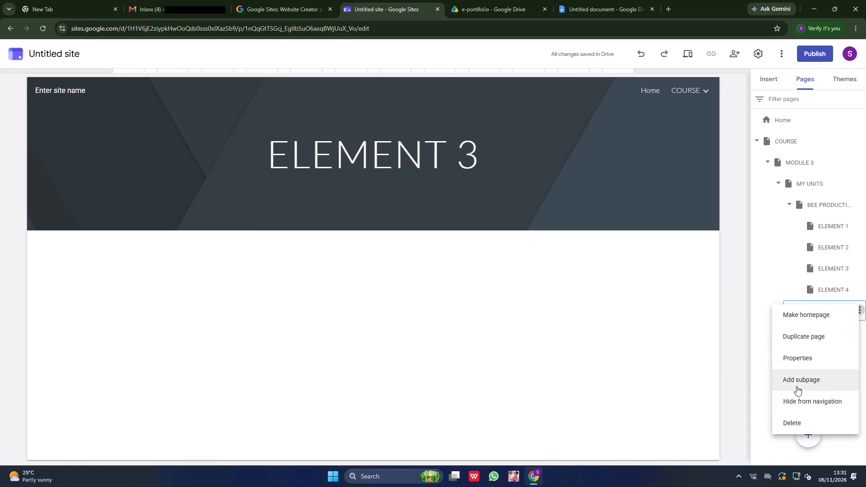
pyautogui.moveTo(797, 385); pyautogui.dragTo(794, 376)
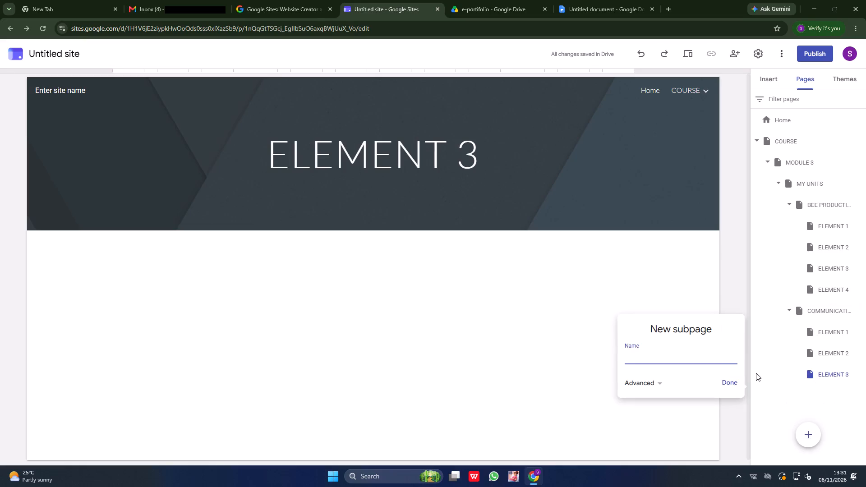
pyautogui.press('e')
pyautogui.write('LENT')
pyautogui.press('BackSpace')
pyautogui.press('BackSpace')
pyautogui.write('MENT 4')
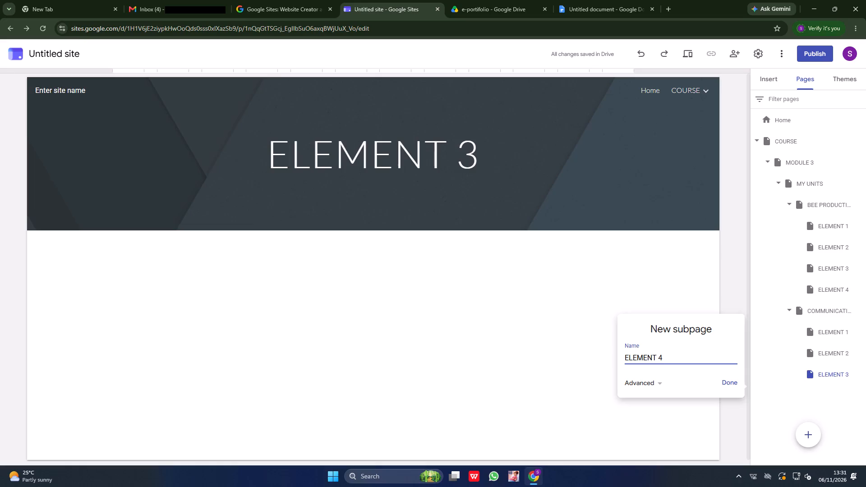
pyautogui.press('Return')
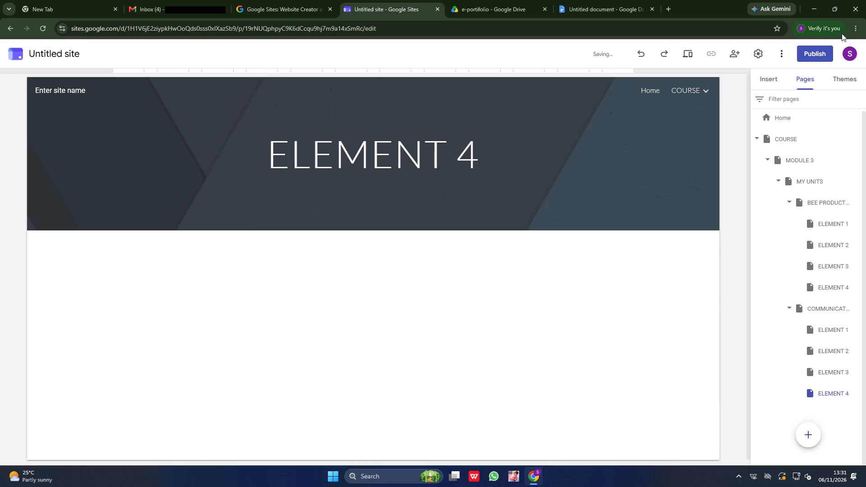
# Add a subpage named "DIGITAL LITERACY" under the MY UNITS page.
pyautogui.click(856, 177)
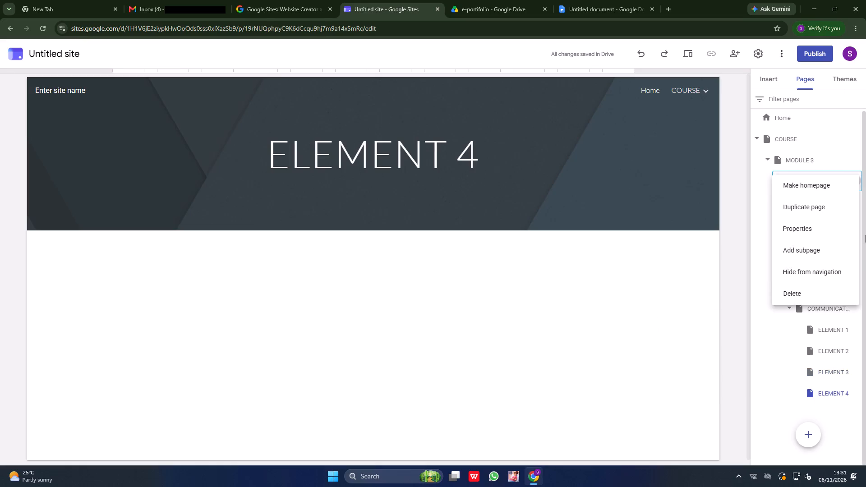
pyautogui.click(792, 252)
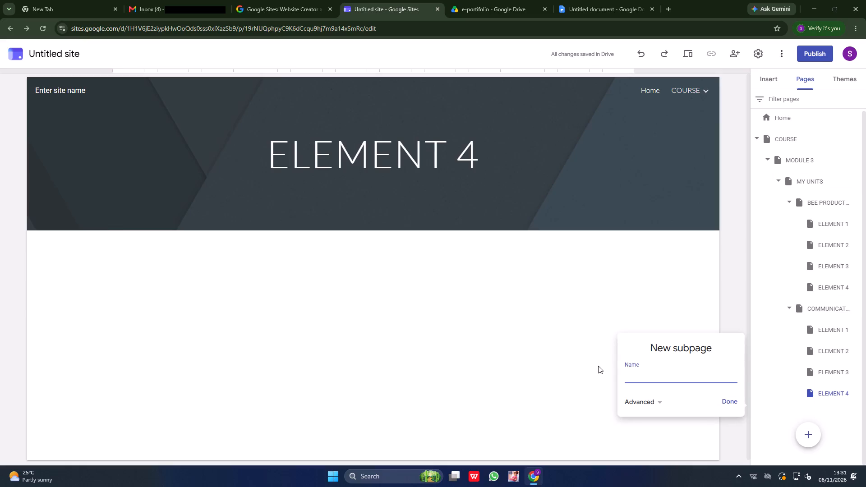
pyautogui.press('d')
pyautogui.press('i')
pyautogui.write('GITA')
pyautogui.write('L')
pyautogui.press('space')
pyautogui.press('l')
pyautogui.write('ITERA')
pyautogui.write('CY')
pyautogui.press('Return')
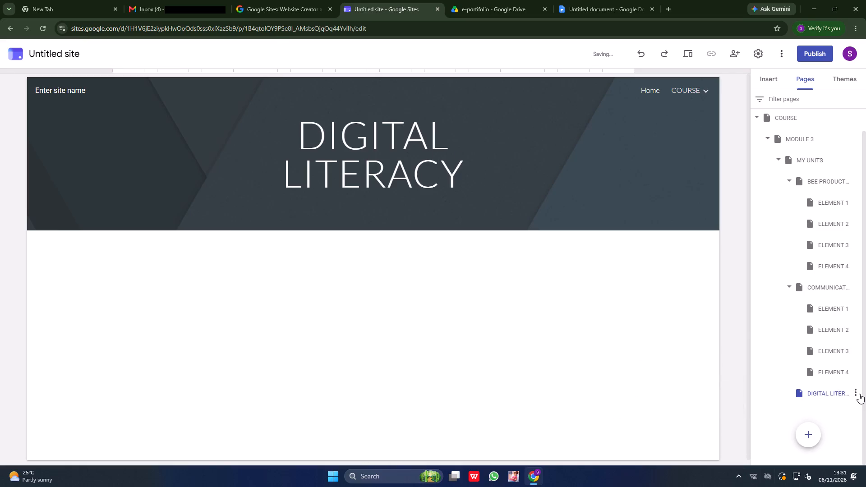
# Add a subpage named "ELEMENT 5" under the DIGITAL LITERACY page.
pyautogui.click(857, 393)
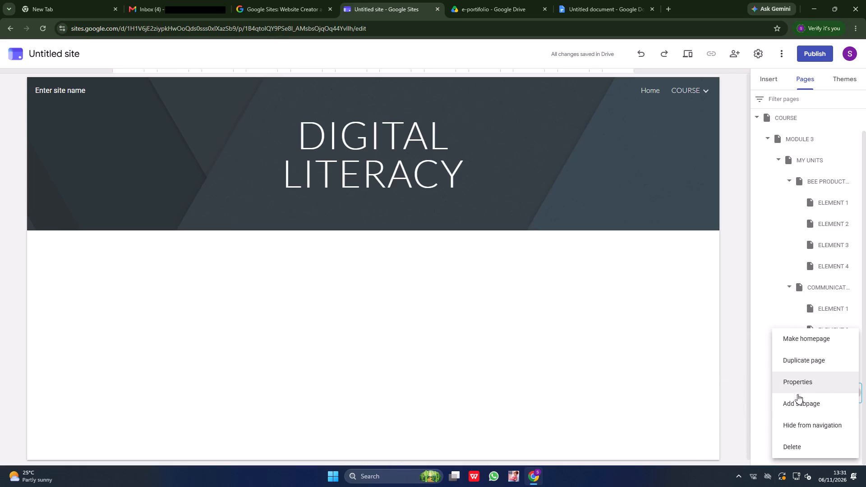
pyautogui.click(796, 401)
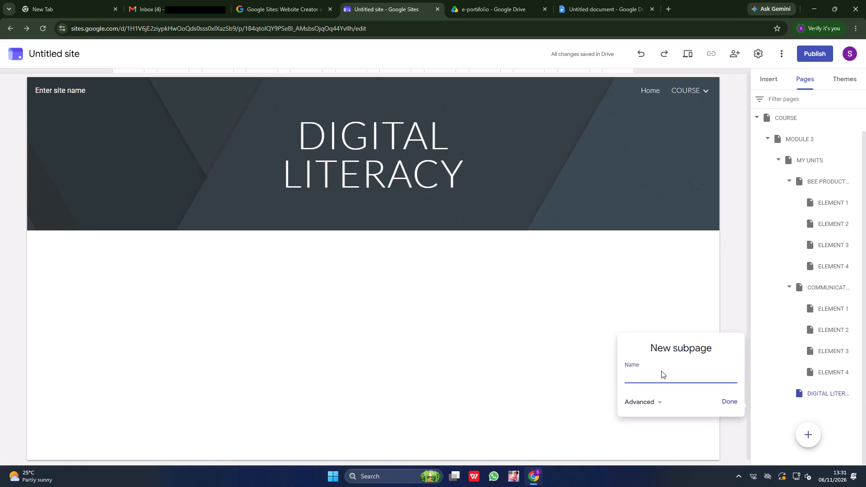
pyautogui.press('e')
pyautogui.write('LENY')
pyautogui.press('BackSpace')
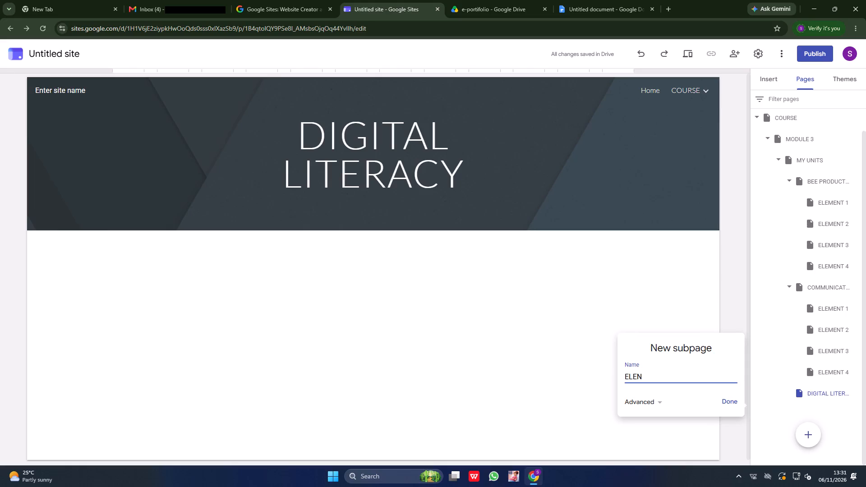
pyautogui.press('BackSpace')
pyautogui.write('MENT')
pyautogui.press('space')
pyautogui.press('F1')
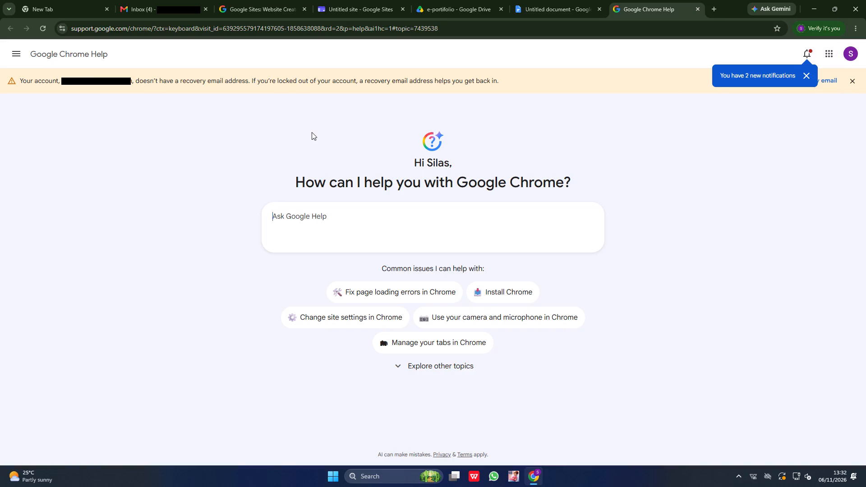
pyautogui.click(8, 4)
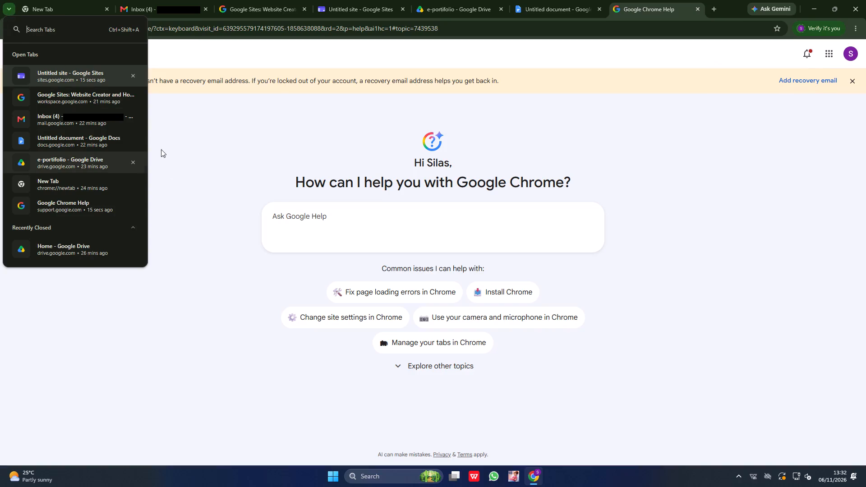
pyautogui.click(43, 70)
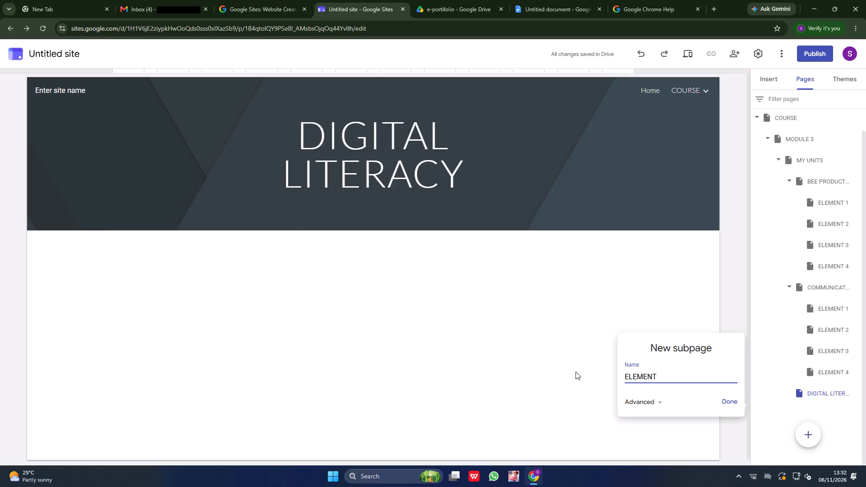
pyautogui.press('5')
pyautogui.click(732, 400)
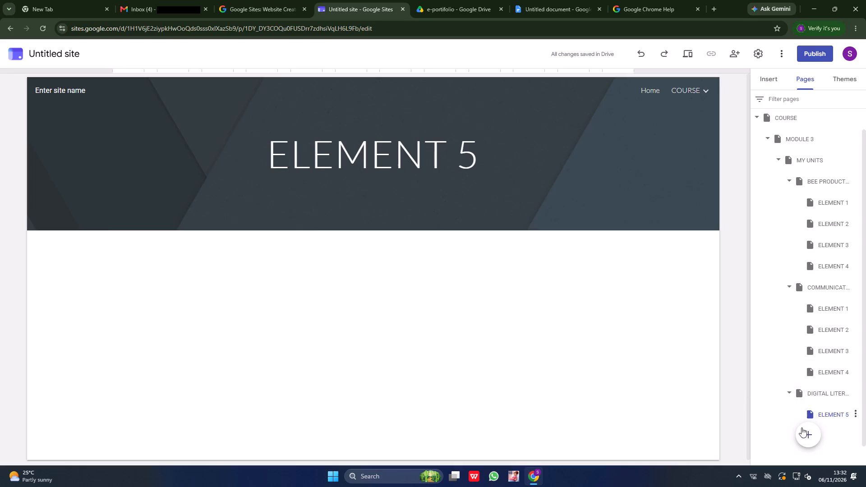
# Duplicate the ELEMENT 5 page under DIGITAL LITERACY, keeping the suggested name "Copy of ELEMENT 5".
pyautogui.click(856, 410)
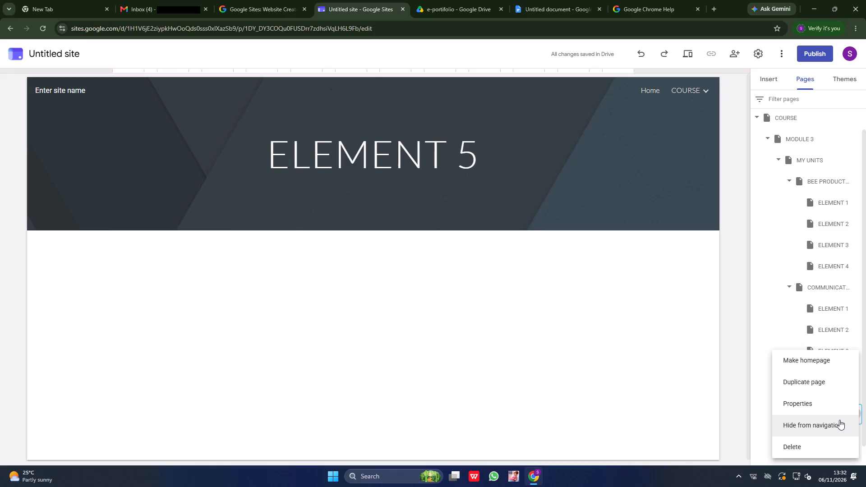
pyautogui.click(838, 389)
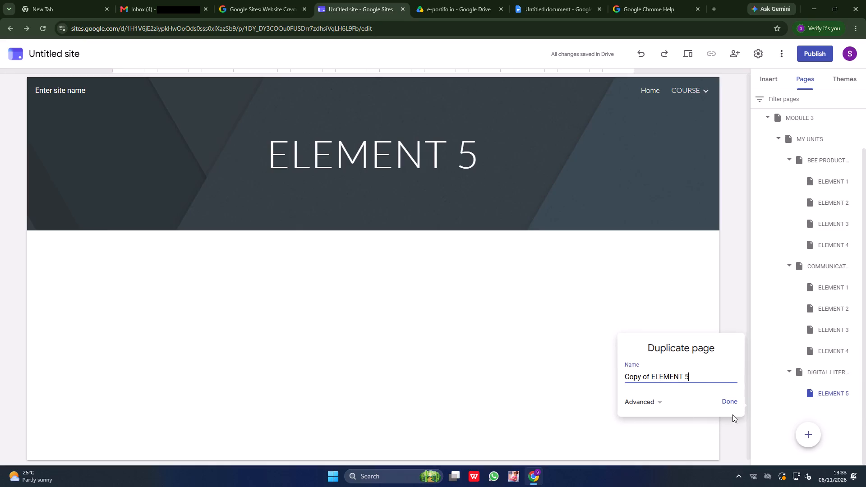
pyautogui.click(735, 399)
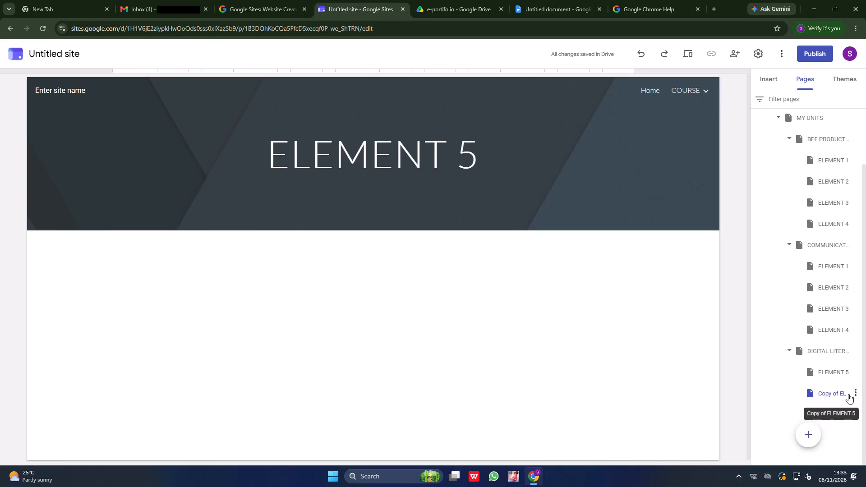
# Make the ELEMENT 5 page under DIGITAL LITERACY the site's homepage.
pyautogui.click(856, 372)
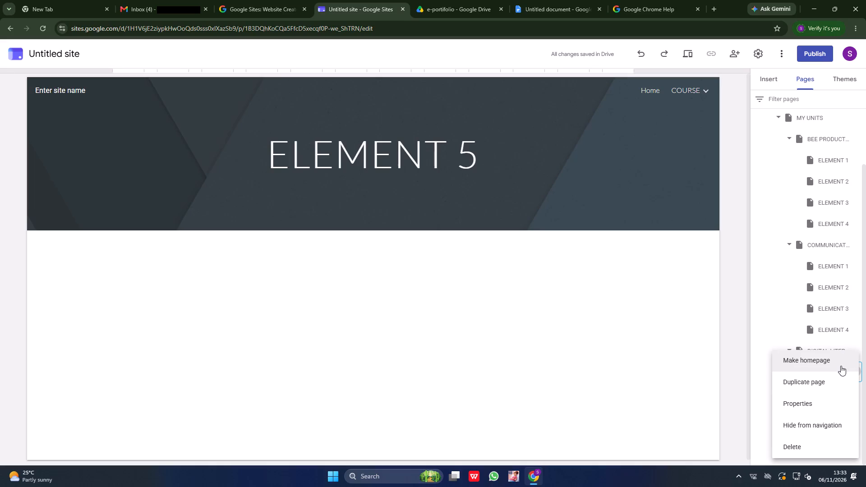
pyautogui.click(841, 364)
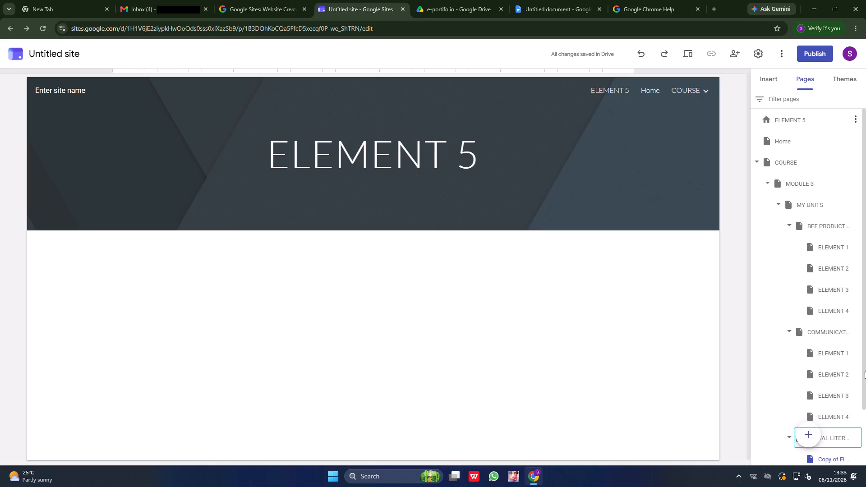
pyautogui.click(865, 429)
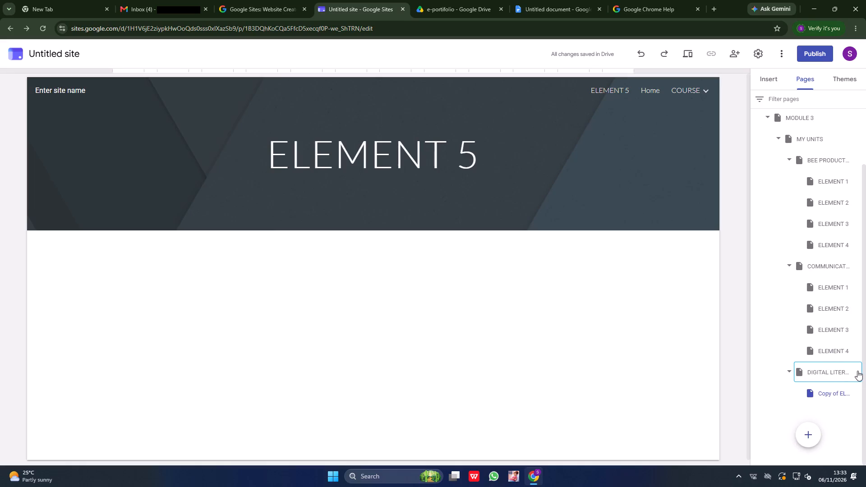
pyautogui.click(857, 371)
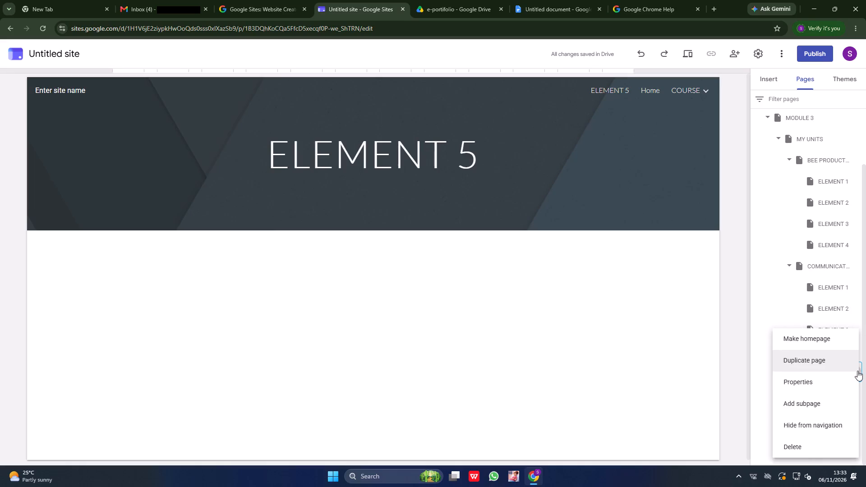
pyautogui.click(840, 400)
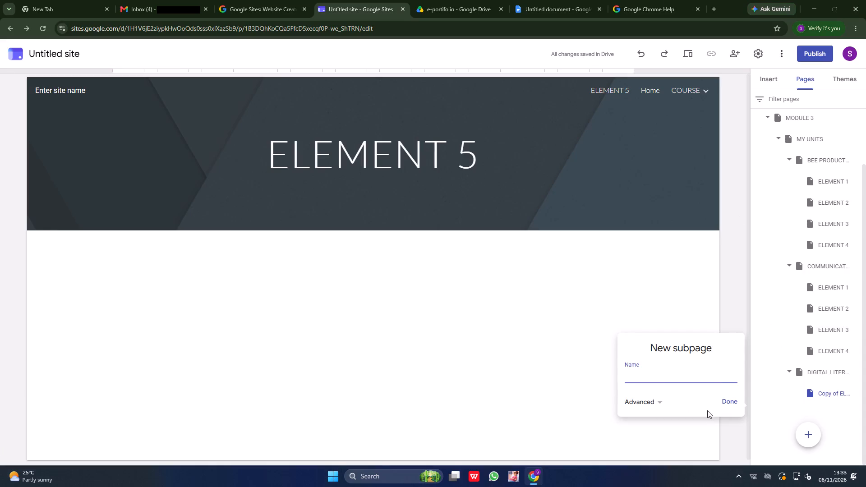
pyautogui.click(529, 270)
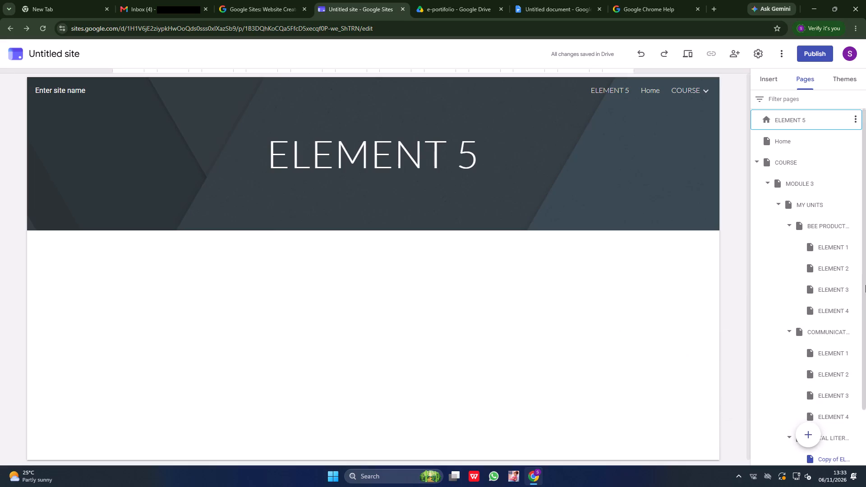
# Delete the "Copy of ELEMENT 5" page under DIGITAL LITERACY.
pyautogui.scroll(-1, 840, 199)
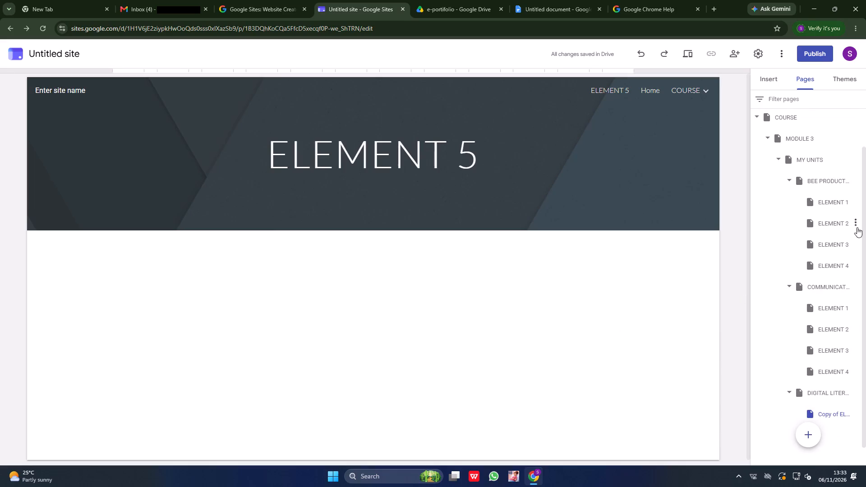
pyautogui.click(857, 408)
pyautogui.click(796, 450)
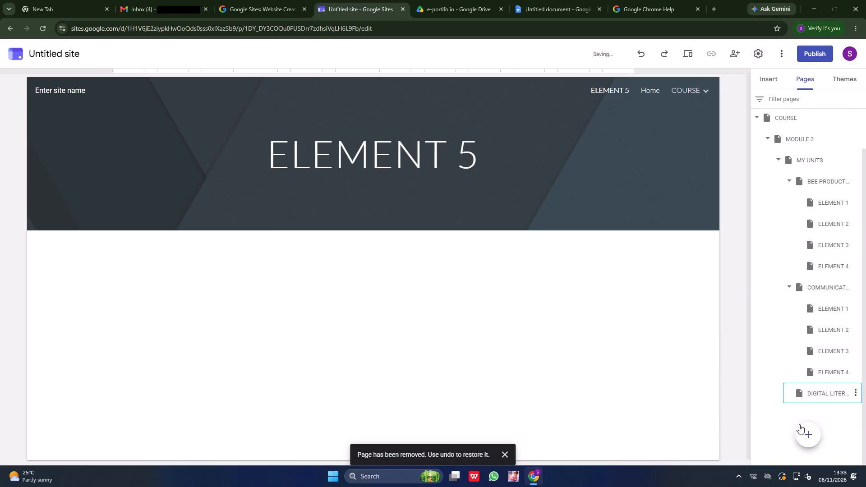
# Add a subpage named "ELEMENT1" under the DIGITAL LITERACY page.
pyautogui.click(852, 392)
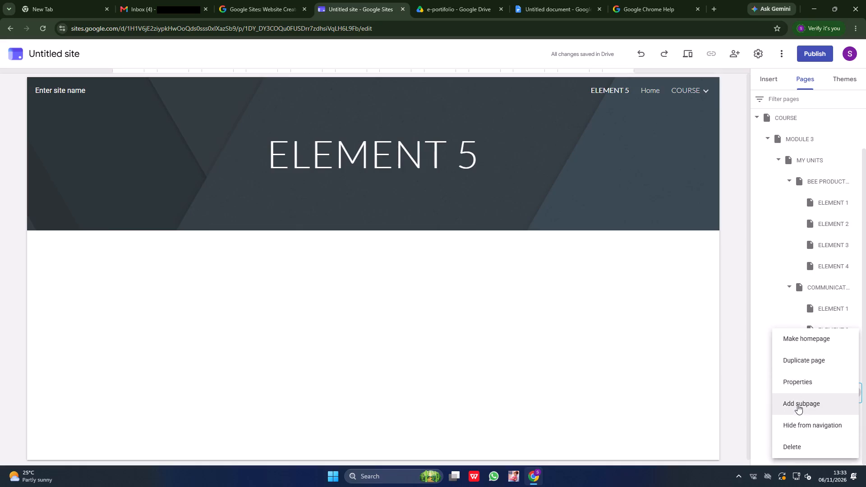
pyautogui.click(797, 404)
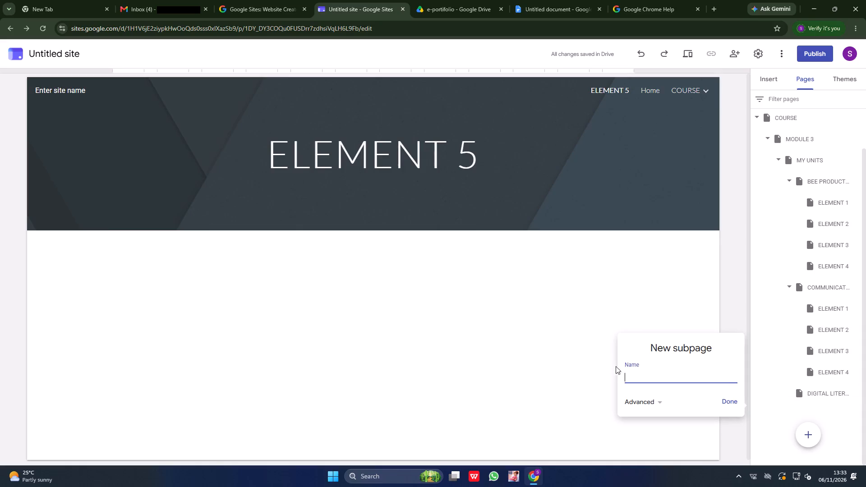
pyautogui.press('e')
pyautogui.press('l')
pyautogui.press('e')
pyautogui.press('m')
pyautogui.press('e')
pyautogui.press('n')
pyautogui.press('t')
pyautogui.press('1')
pyautogui.press('Return')
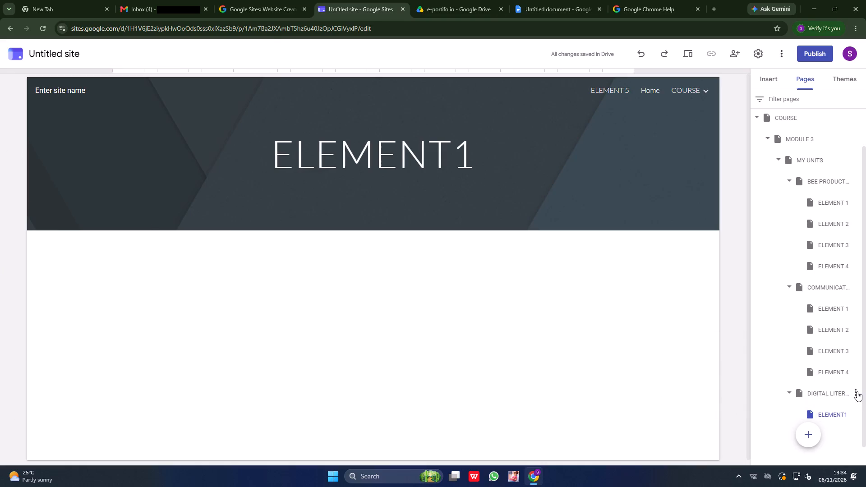
# Add a subpage named "ELEMENT 2" under the DIGITAL LITERACY page.
pyautogui.click(857, 391)
pyautogui.click(803, 402)
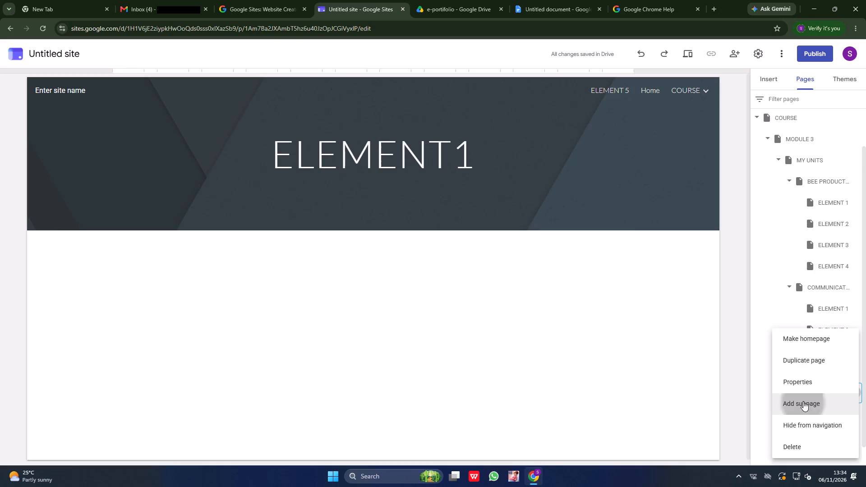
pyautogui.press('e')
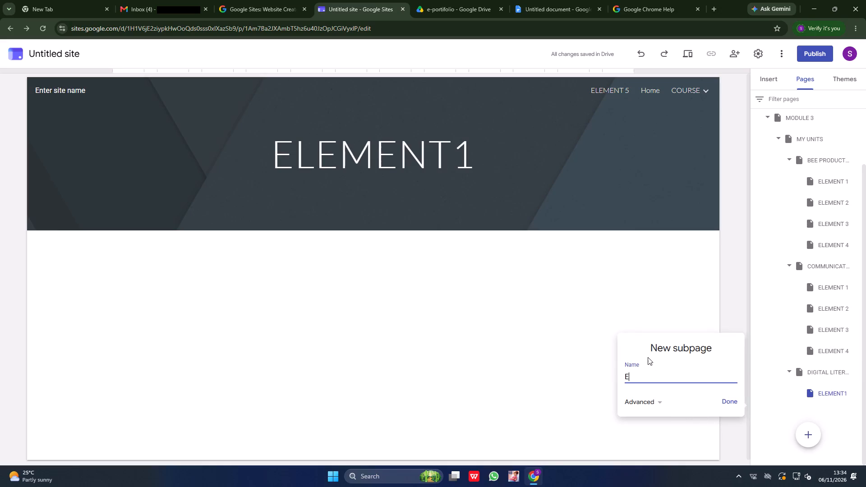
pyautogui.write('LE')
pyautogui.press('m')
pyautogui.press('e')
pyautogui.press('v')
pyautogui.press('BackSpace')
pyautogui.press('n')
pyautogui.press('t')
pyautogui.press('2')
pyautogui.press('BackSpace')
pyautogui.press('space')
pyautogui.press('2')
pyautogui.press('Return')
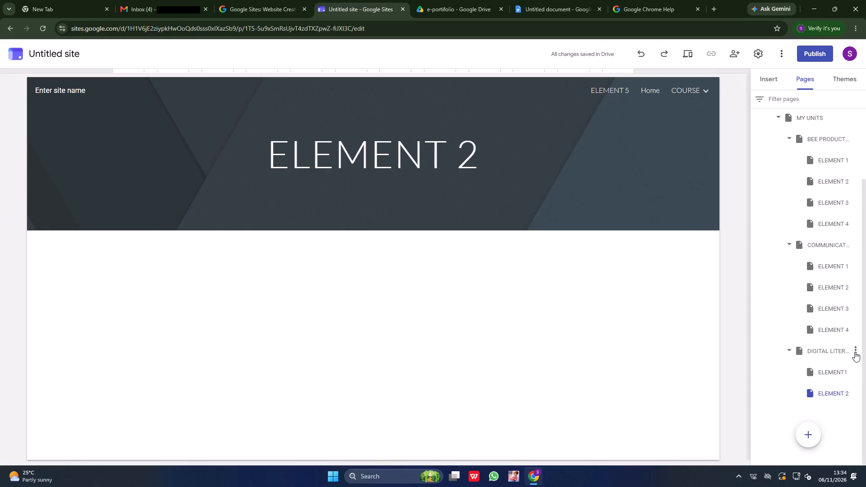
# Add a subpage named "ELEMENT 3" under the DIGITAL LITERACY page.
pyautogui.click(853, 352)
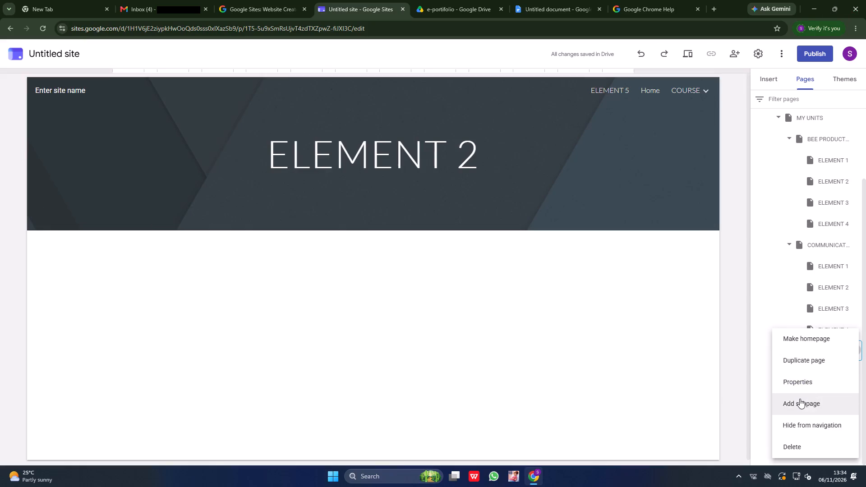
pyautogui.click(818, 400)
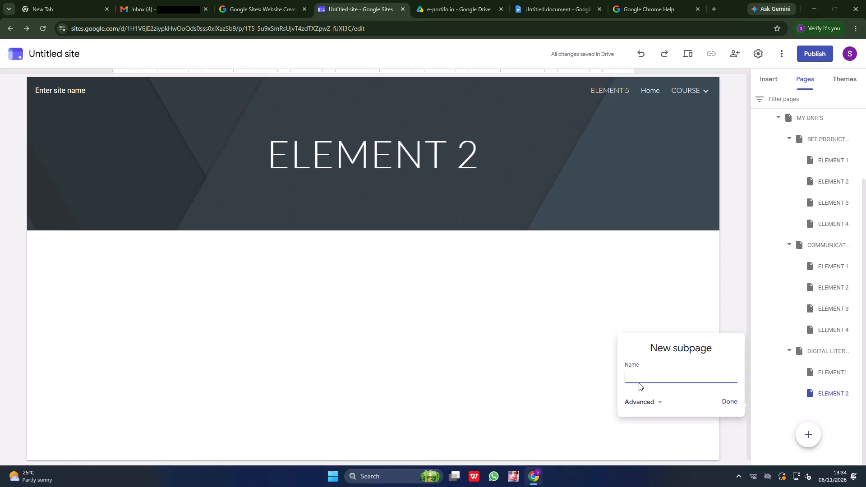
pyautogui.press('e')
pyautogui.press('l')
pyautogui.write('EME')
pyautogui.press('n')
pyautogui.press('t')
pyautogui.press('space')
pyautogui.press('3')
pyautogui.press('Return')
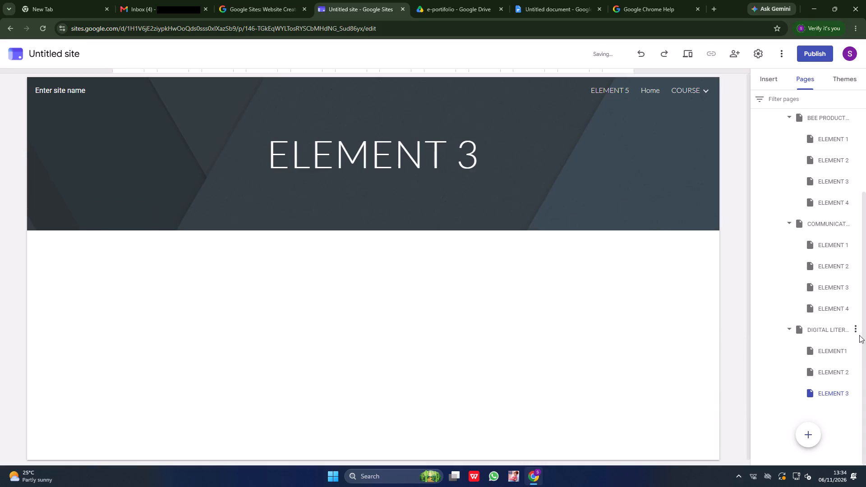
# Add a subpage named "ELEMENT 4" under the DIGITAL LITERACY page.
pyautogui.click(857, 326)
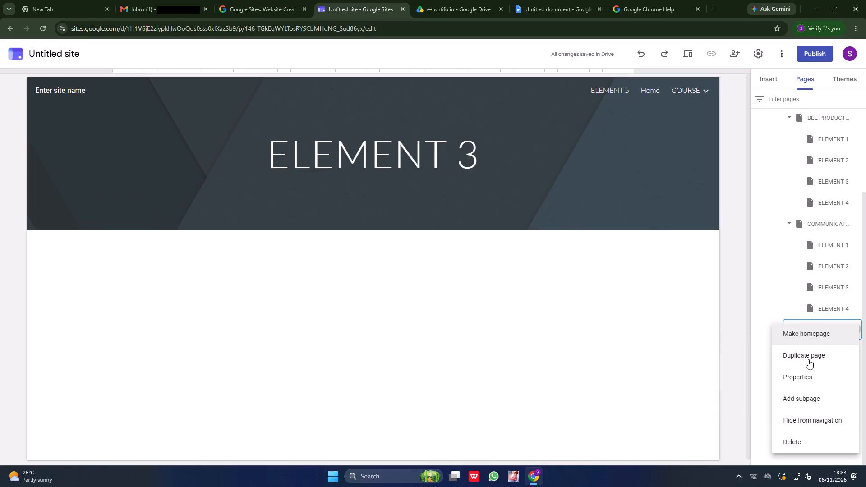
pyautogui.click(791, 398)
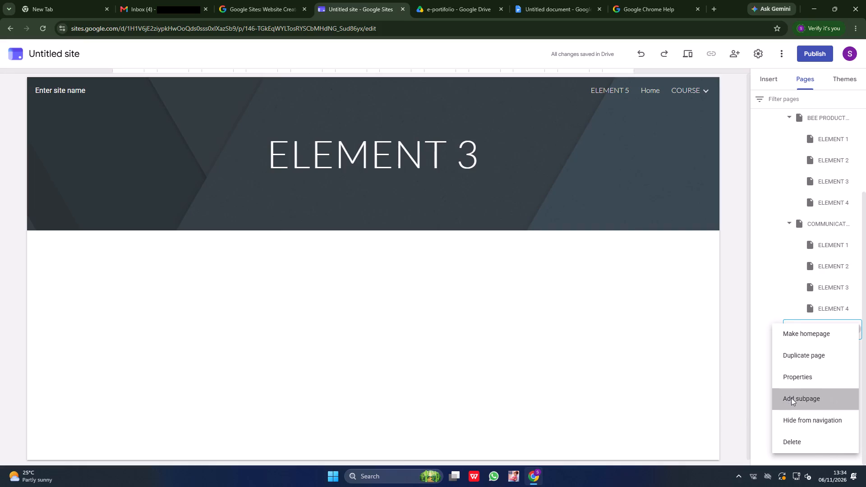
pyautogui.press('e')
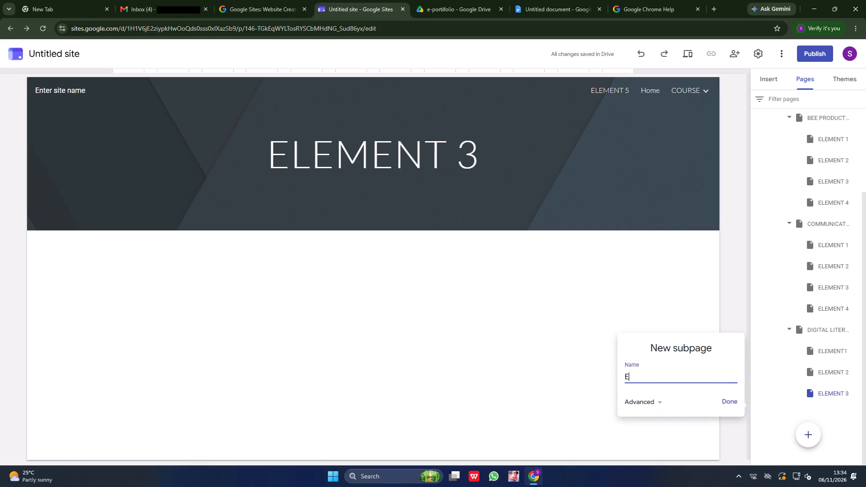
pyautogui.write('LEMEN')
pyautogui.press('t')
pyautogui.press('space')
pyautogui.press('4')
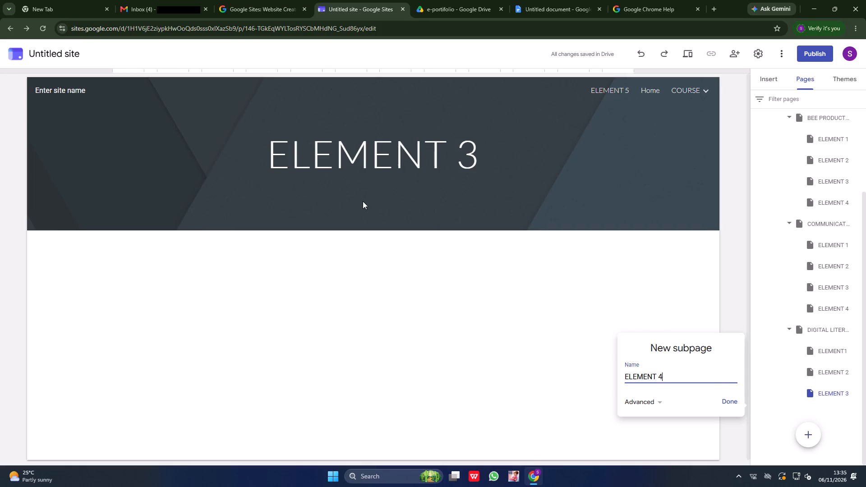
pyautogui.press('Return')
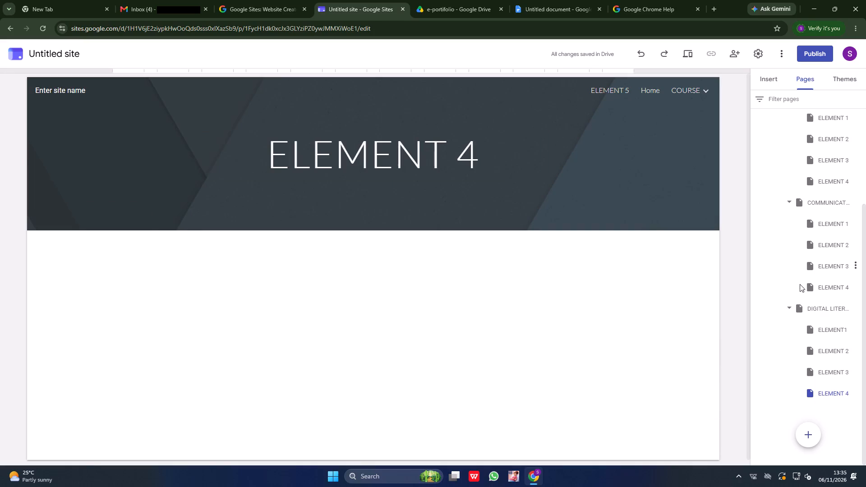
# Add a subpage named "FISH FARMING" under the MY UNITS page.
pyautogui.scroll(4, 812, 256)
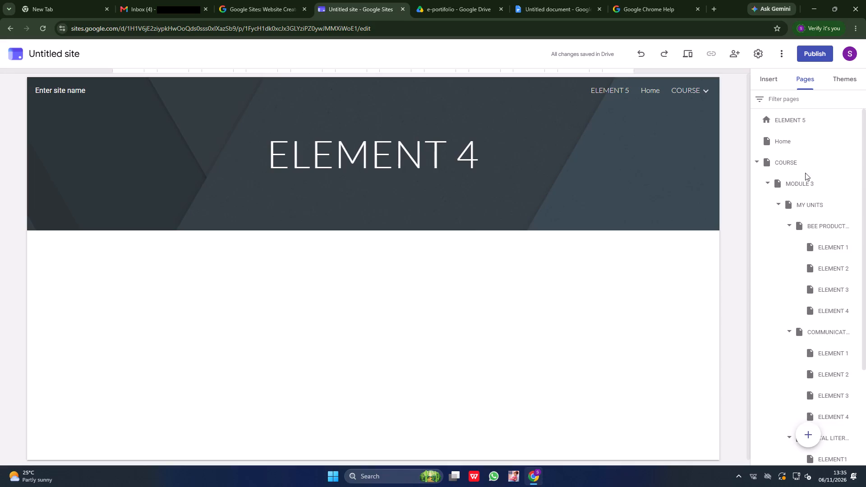
pyautogui.click(854, 202)
pyautogui.click(821, 270)
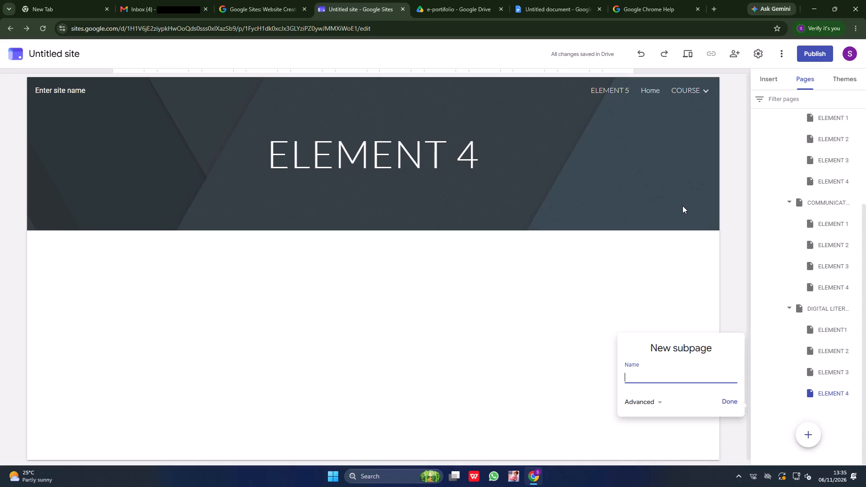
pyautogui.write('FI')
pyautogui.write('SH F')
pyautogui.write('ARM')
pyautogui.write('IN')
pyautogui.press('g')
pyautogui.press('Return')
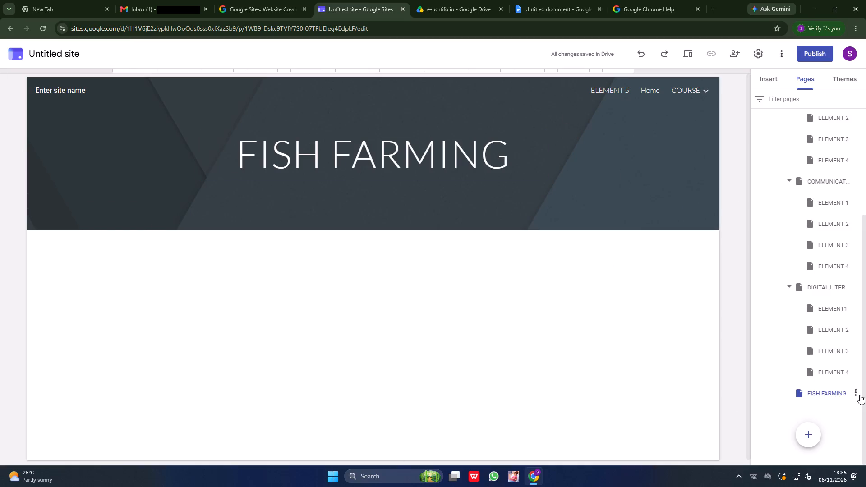
# Add a subpage named "ELEENT 1" under the FISH FARMING page.
pyautogui.click(856, 390)
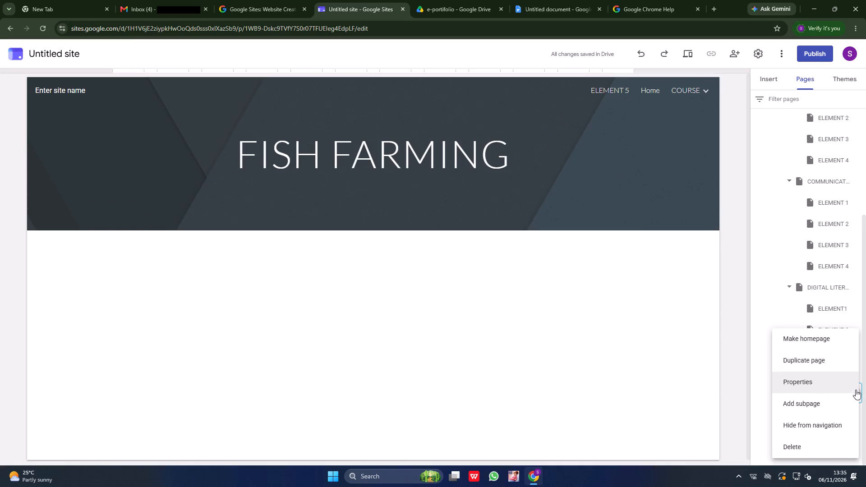
pyautogui.click(821, 404)
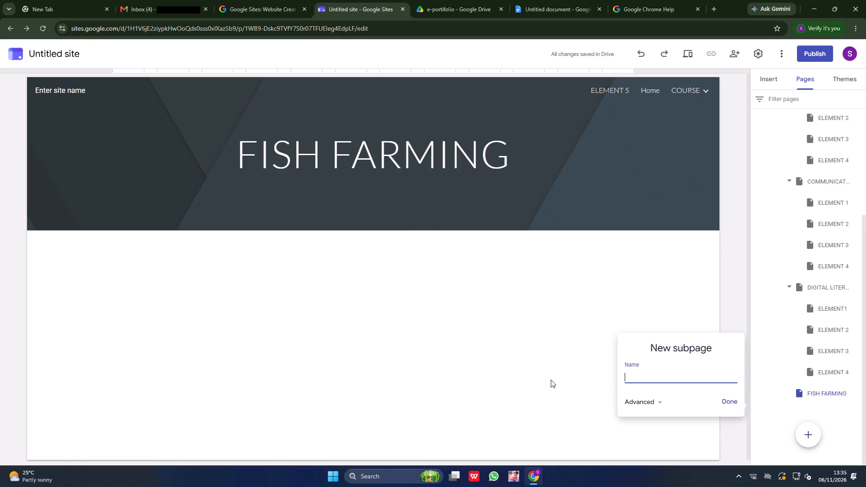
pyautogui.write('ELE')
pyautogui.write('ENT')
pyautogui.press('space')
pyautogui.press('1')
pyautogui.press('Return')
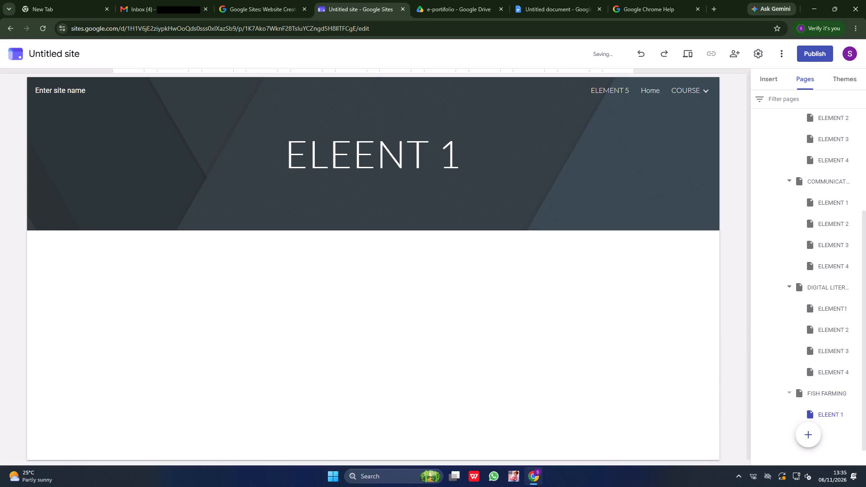
# Add a subpage named "ELEMENT 2" under the FISH FARMING page.
pyautogui.click(857, 396)
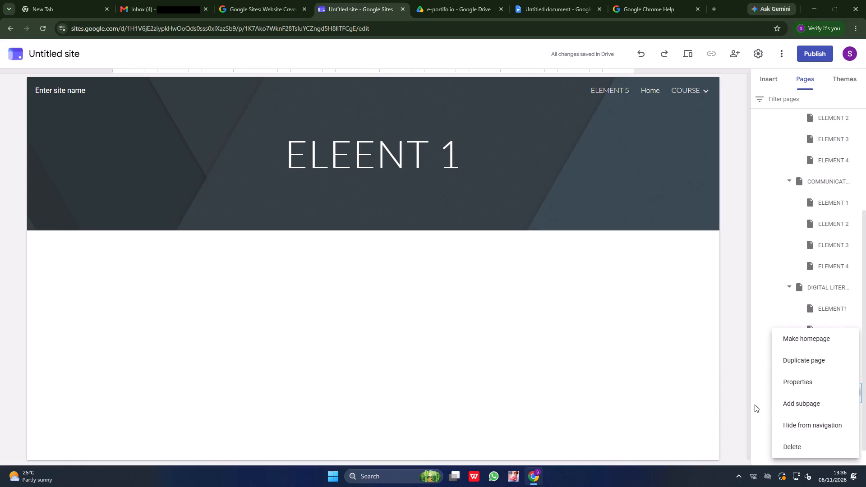
pyautogui.click(800, 404)
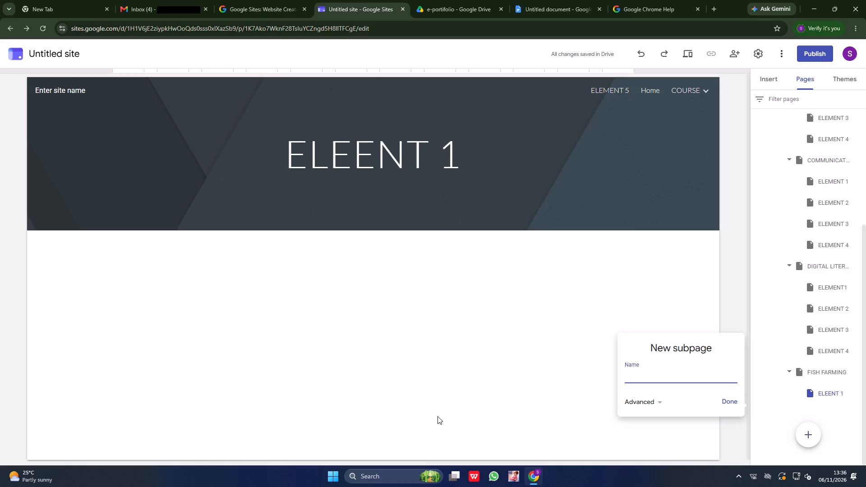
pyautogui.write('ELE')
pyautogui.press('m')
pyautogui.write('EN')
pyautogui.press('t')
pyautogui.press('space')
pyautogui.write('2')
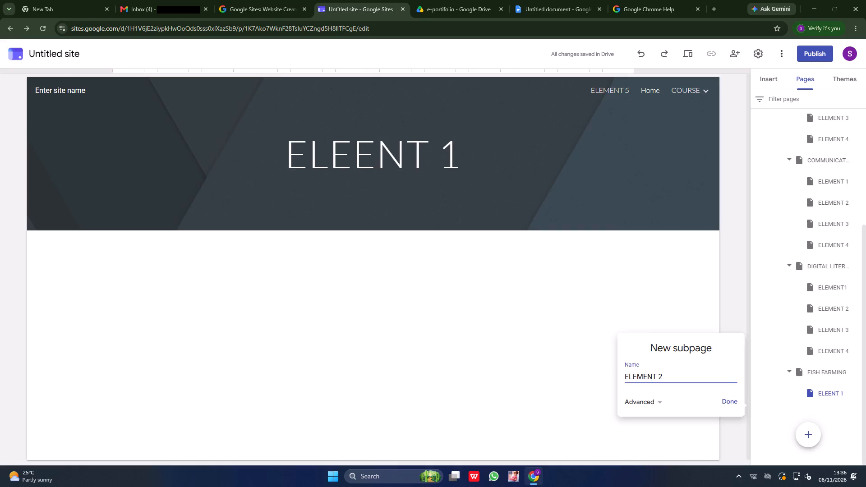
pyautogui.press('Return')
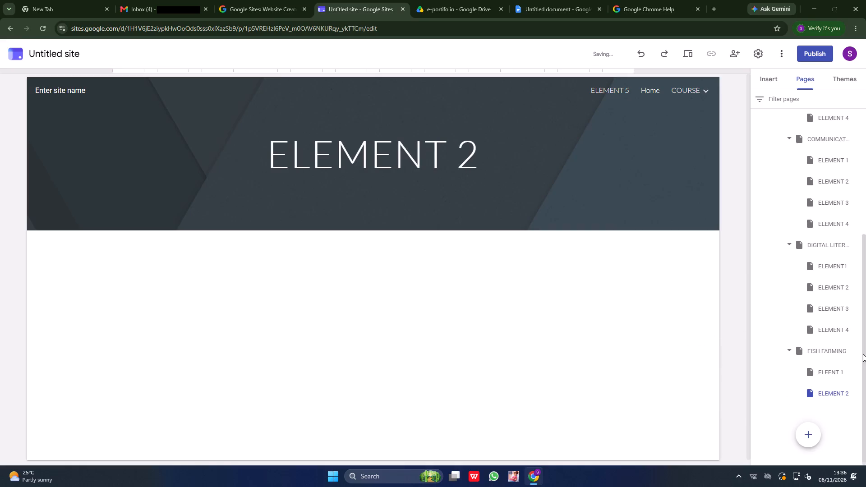
# Add a subpage named "ELEMENT 3" under the FISH FARMING page.
pyautogui.click(857, 350)
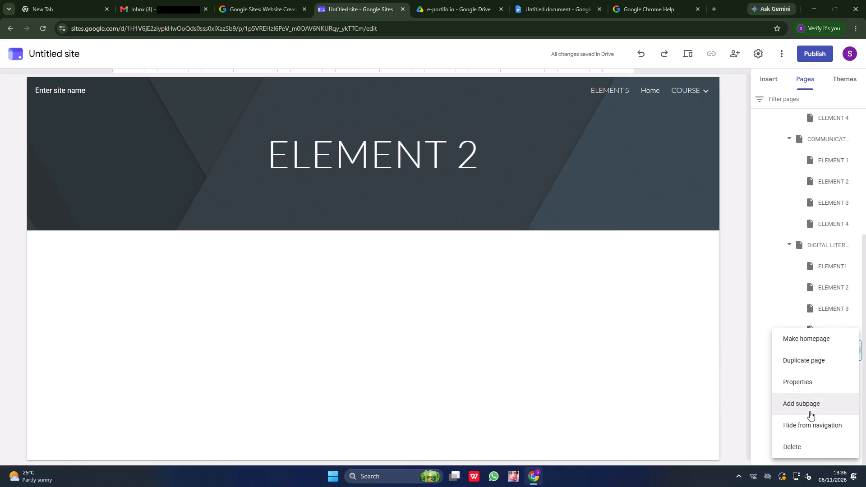
pyautogui.click(815, 407)
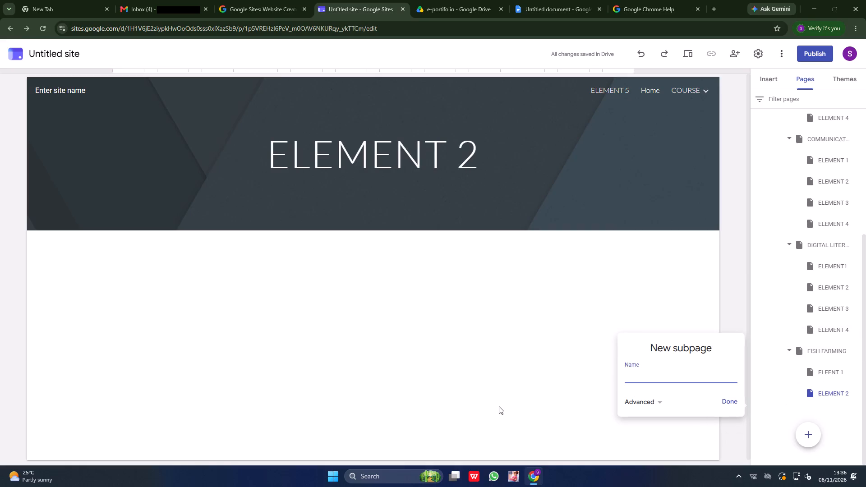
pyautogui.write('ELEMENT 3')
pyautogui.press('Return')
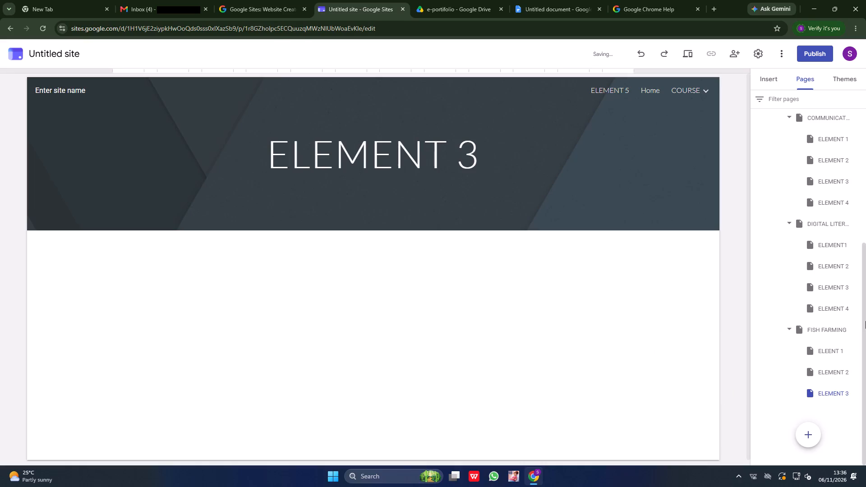
# Add a subpage named "ELEMENT 4" under the FISH FARMING page.
pyautogui.click(861, 325)
pyautogui.click(858, 326)
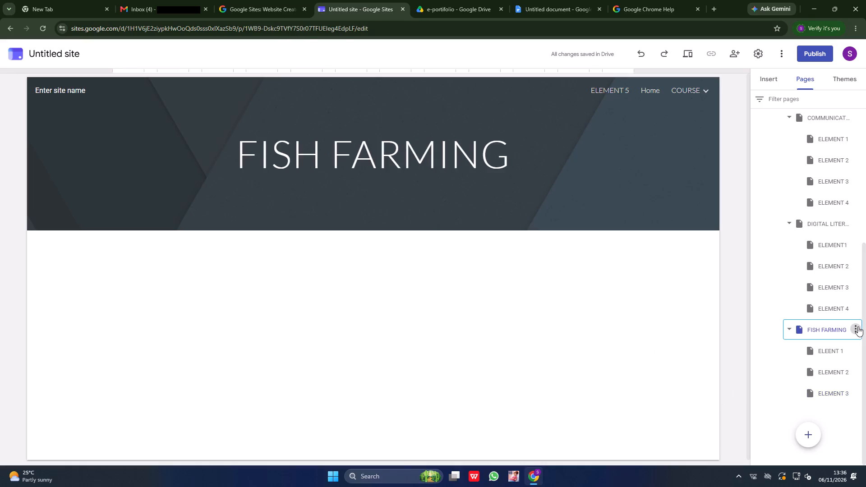
pyautogui.click(815, 393)
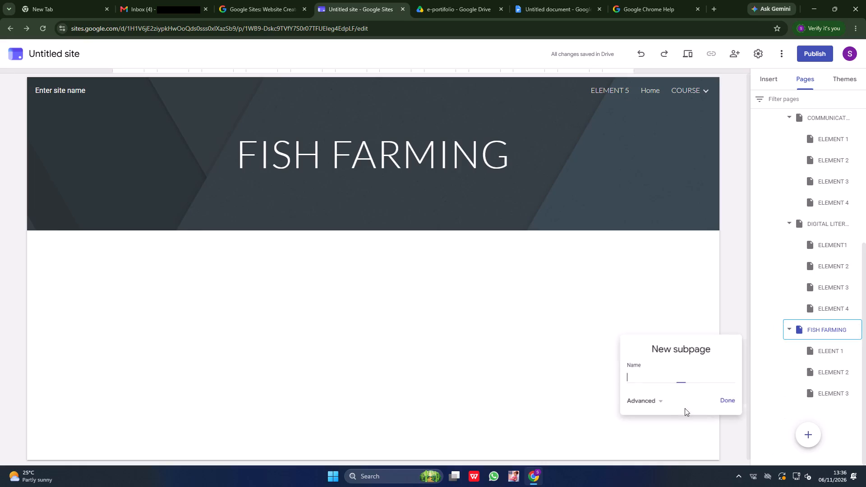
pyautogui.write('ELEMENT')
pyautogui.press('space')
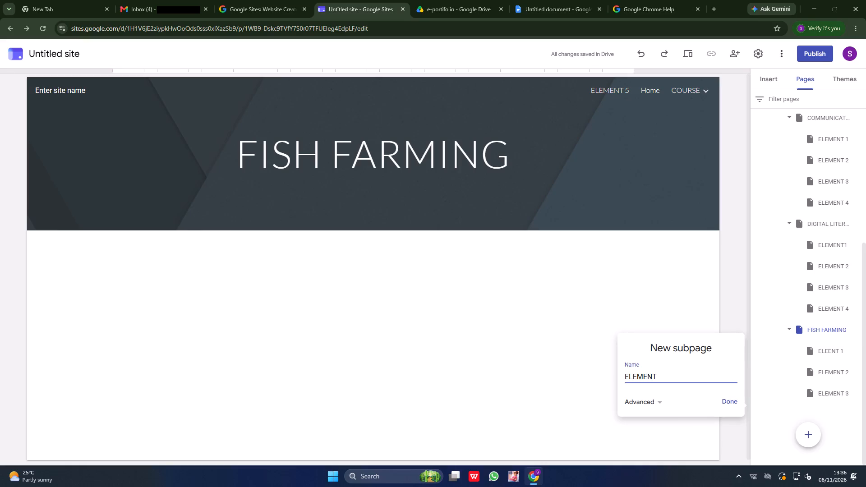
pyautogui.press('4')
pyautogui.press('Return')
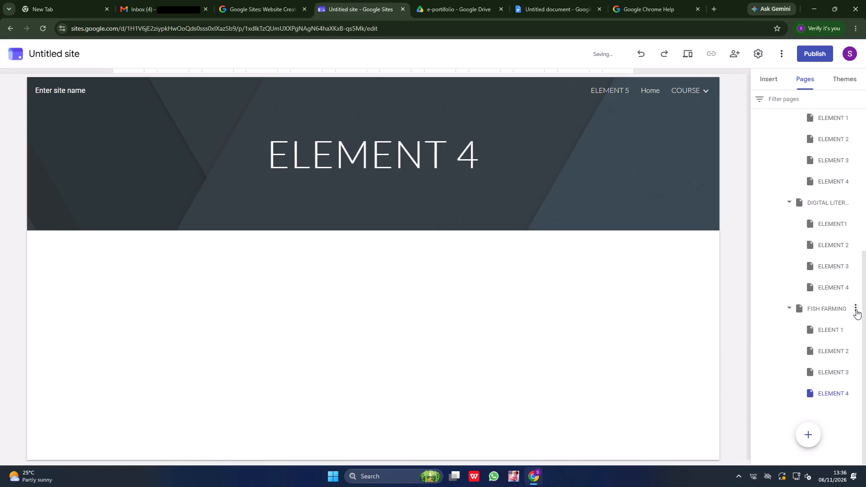
# Add a subpage named "PRACTICALS" under the FISH FARMING page.
pyautogui.click(856, 311)
pyautogui.click(811, 375)
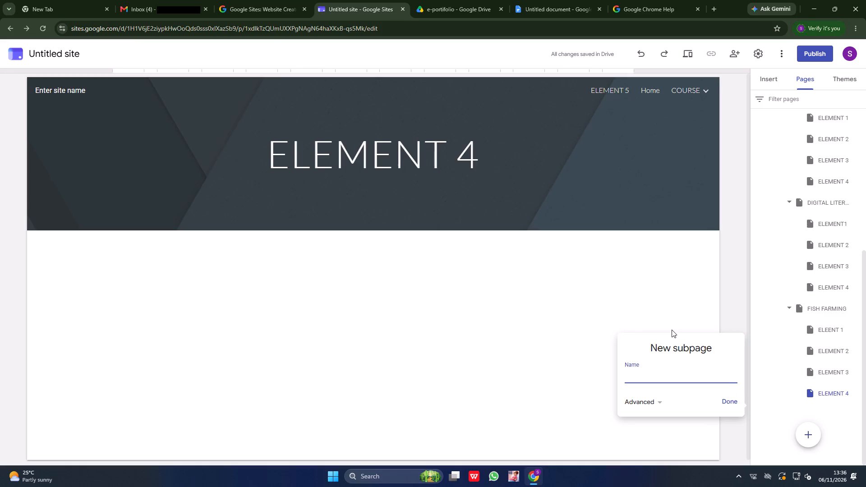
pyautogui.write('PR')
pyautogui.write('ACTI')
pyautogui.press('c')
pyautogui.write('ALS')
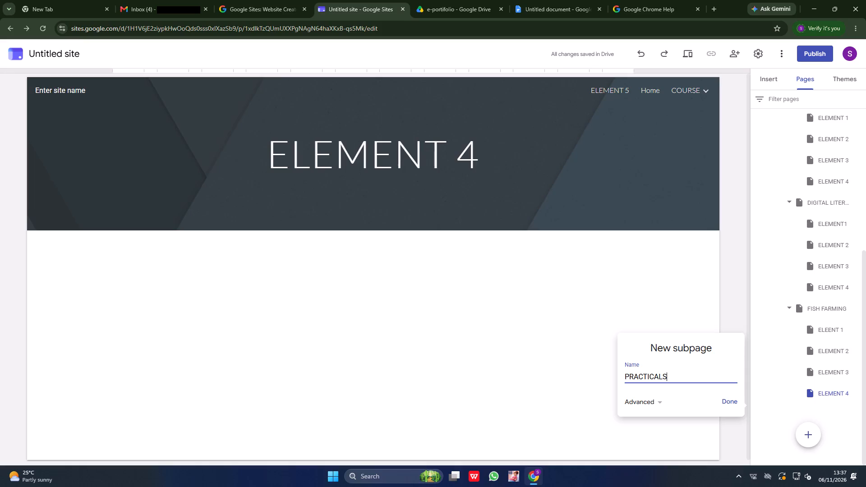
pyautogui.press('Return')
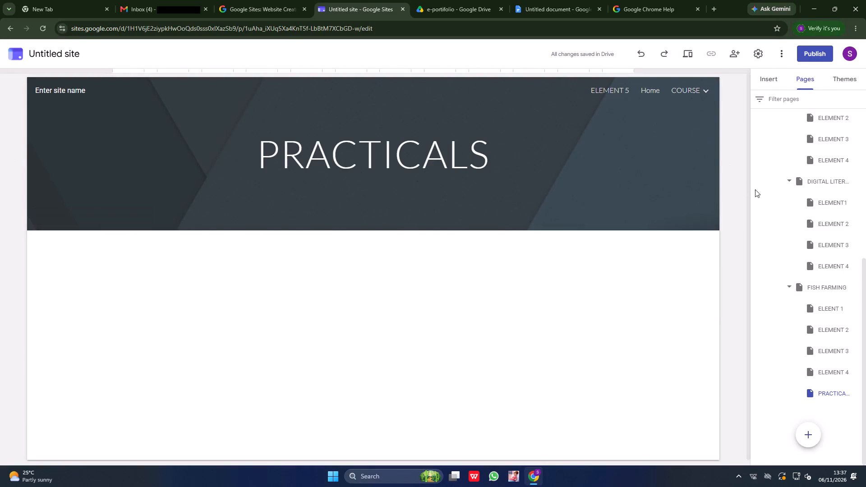
# Add a subpage named "PERENNIALS" under the MY UNITS page.
pyautogui.scroll(5, 825, 238)
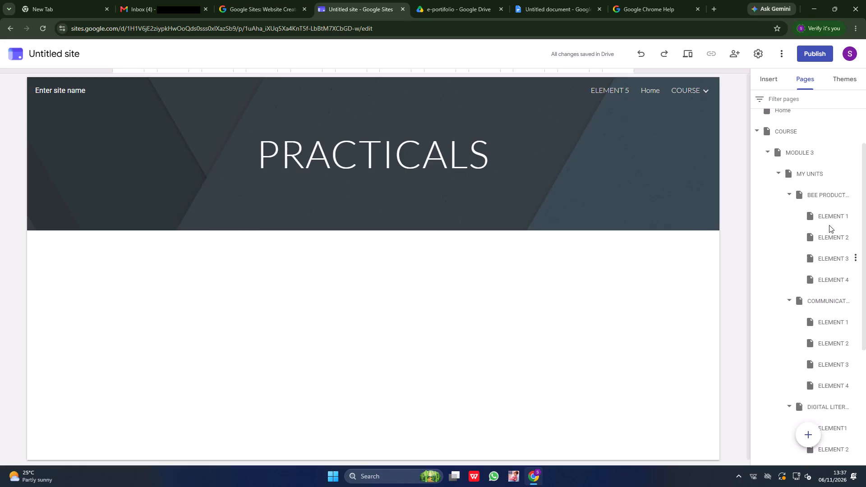
pyautogui.scroll(1, 831, 212)
pyautogui.click(853, 200)
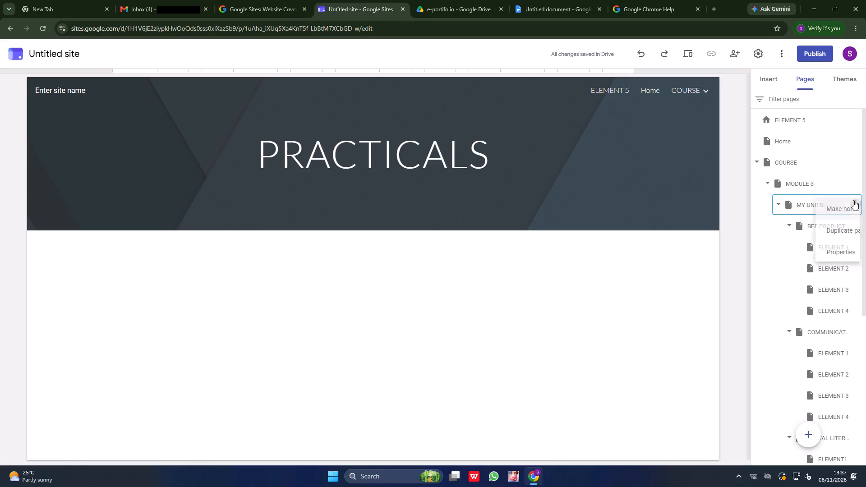
pyautogui.click(799, 271)
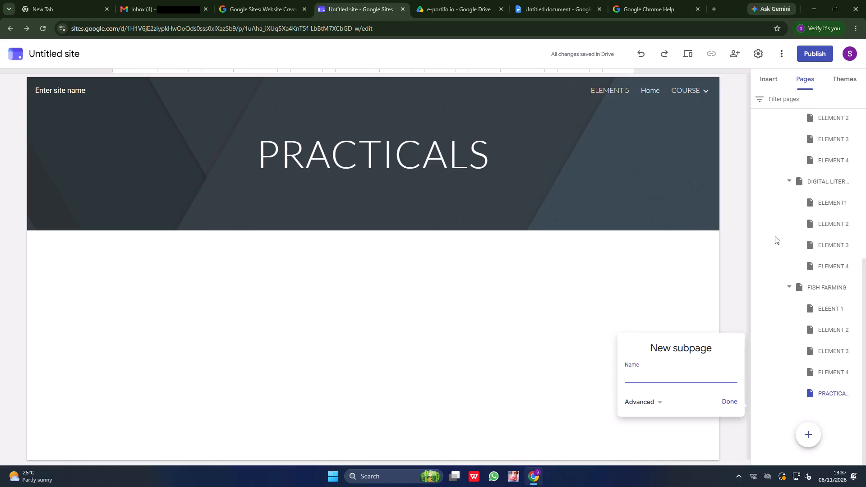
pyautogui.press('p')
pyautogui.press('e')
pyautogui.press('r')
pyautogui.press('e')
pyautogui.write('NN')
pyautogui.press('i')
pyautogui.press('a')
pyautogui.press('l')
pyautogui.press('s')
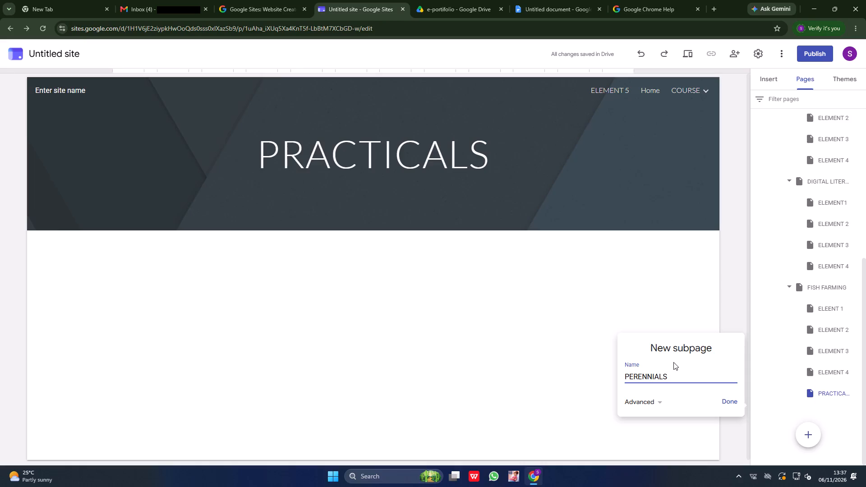
pyautogui.click(655, 377)
pyautogui.press('BackSpace')
pyautogui.click(678, 371)
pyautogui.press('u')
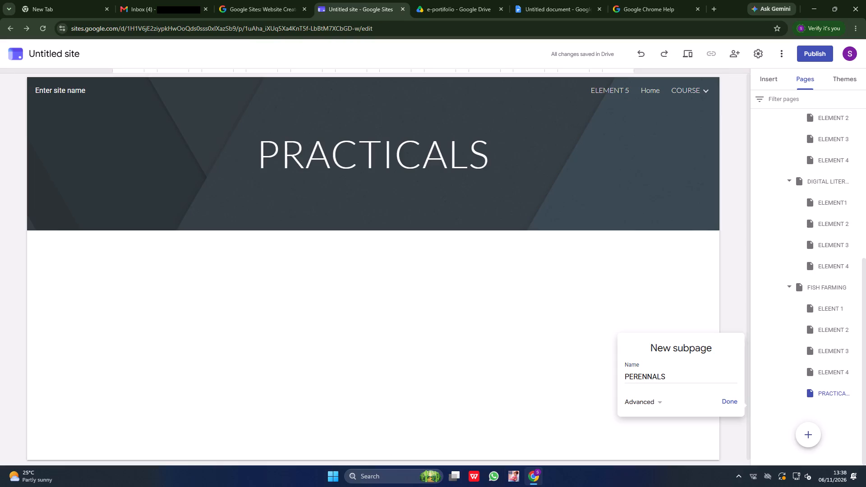
pyautogui.click(663, 377)
pyautogui.press('BackSpace')
pyautogui.press('BackSpace')
pyautogui.press('BackSpace')
pyautogui.press('BackSpace')
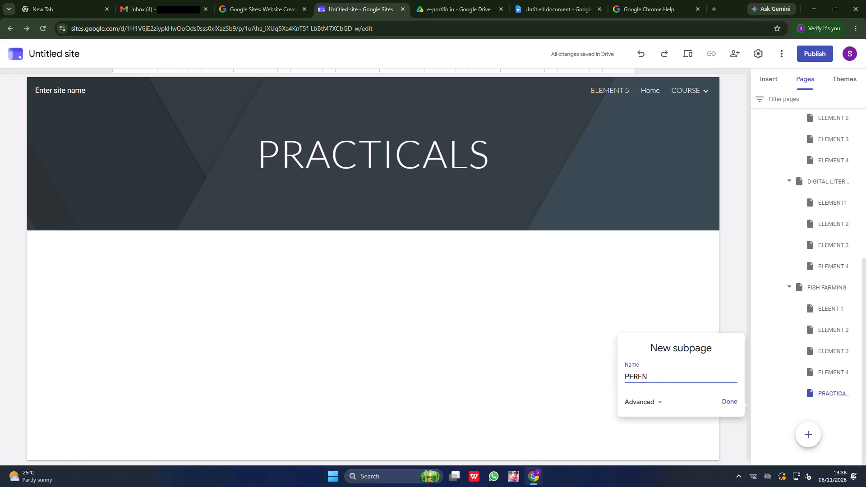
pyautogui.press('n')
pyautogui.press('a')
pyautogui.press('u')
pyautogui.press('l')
pyautogui.press('BackSpace')
pyautogui.press('BackSpace')
pyautogui.press('BackSpace')
pyautogui.press('BackSpace')
pyautogui.press('BackSpace')
pyautogui.press('BackSpace')
pyautogui.press('BackSpace')
pyautogui.press('BackSpace')
pyautogui.press('BackSpace')
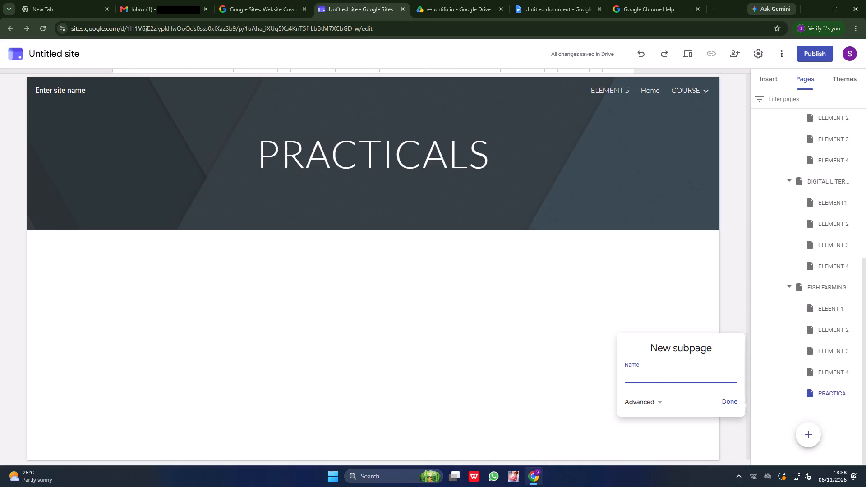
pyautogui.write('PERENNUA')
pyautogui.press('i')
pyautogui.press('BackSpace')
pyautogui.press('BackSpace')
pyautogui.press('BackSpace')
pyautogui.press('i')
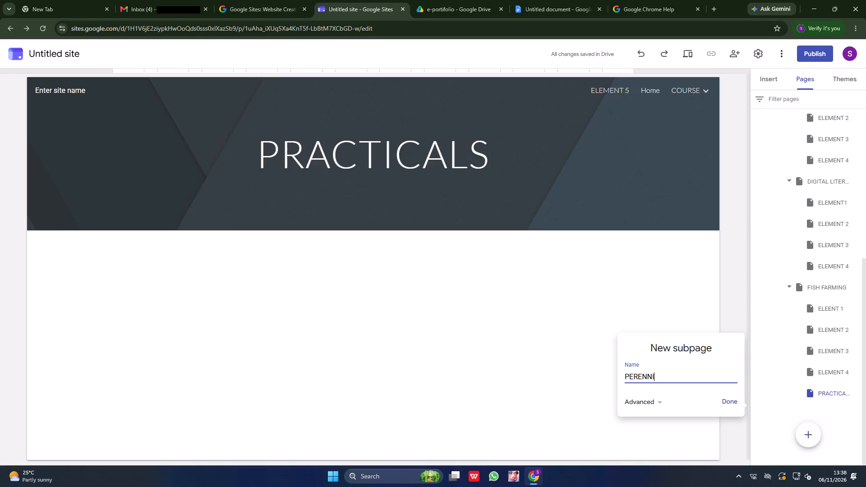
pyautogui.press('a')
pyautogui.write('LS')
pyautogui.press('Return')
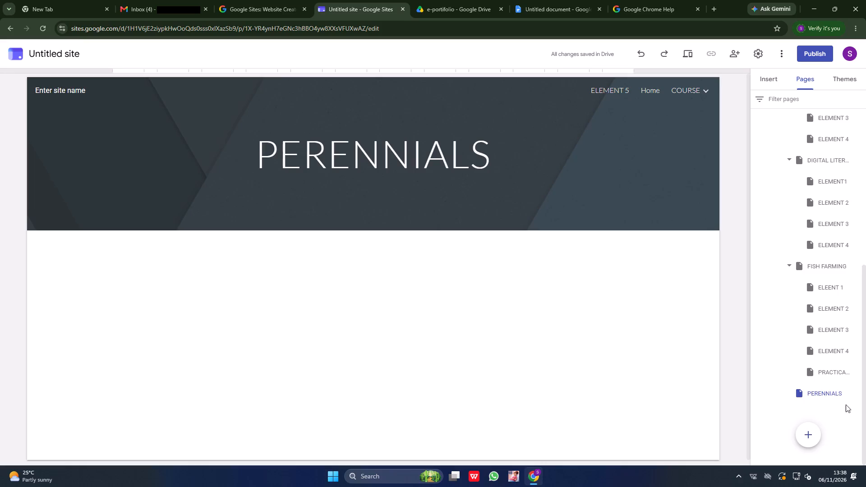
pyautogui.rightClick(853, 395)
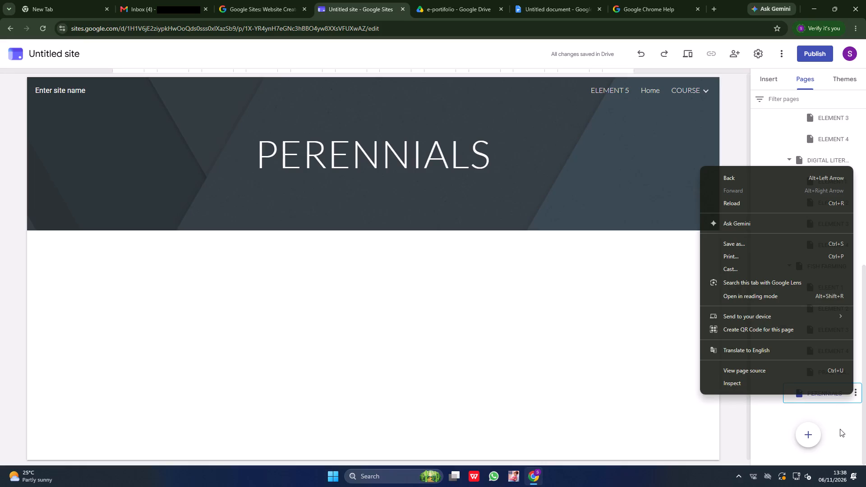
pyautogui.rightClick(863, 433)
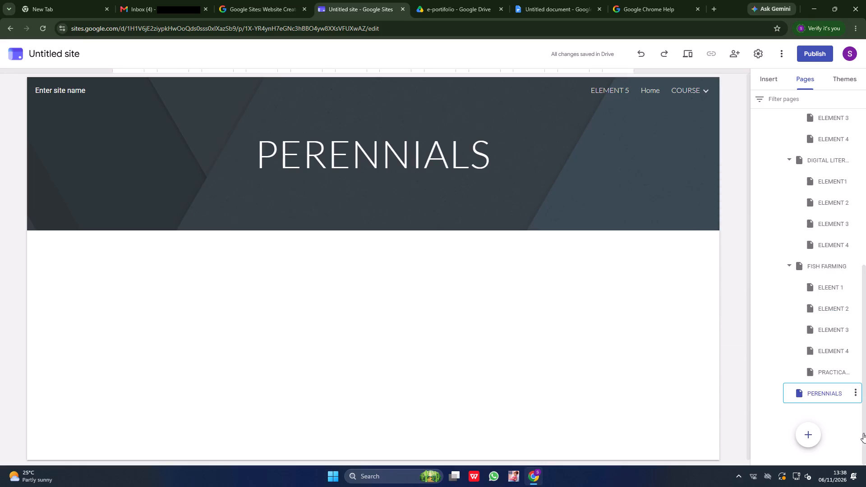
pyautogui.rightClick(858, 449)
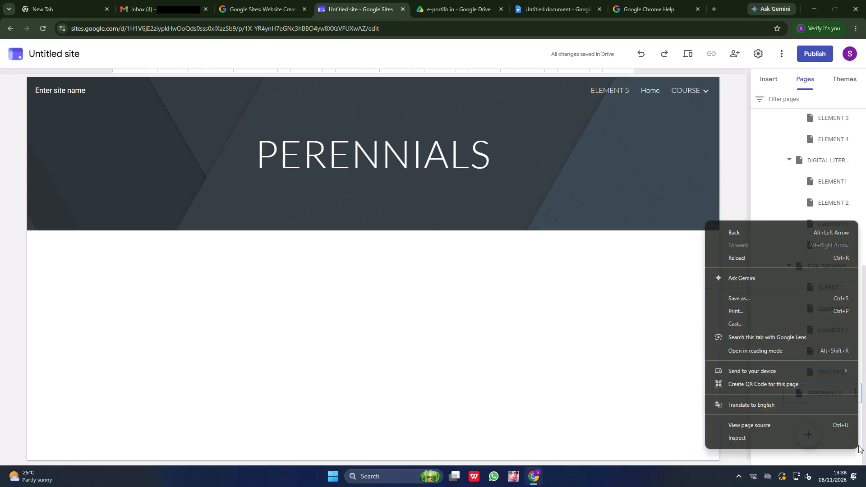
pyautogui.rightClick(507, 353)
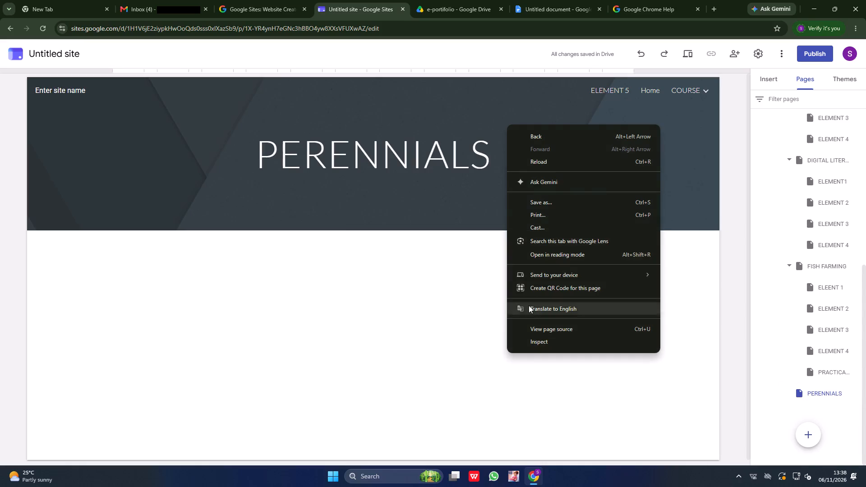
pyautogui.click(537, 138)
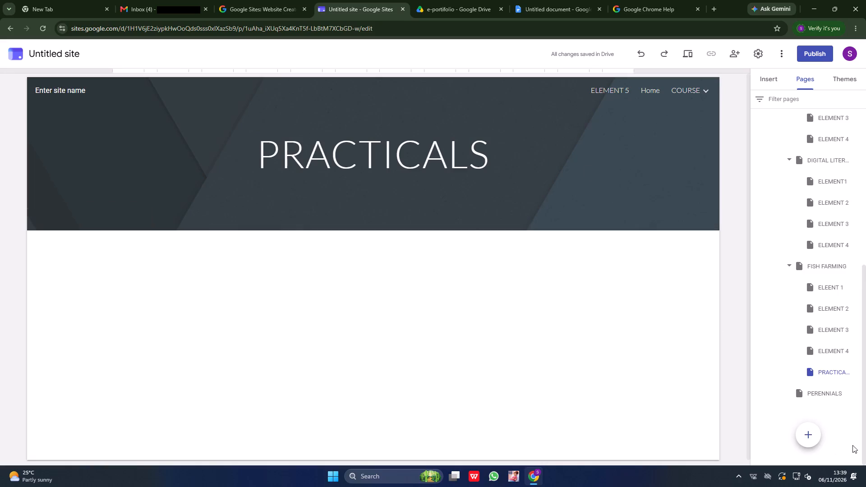
# Add a subpage named "ELEMENT 1" under the PERENNIALS page.
pyautogui.click(857, 390)
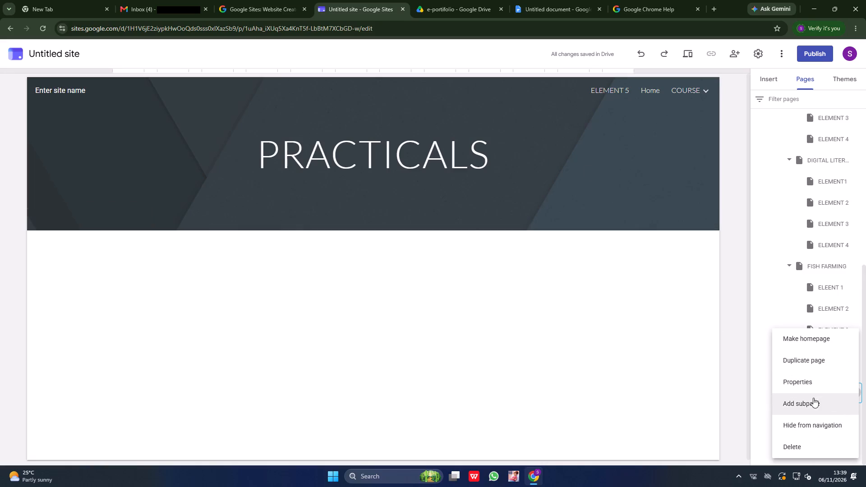
pyautogui.click(813, 398)
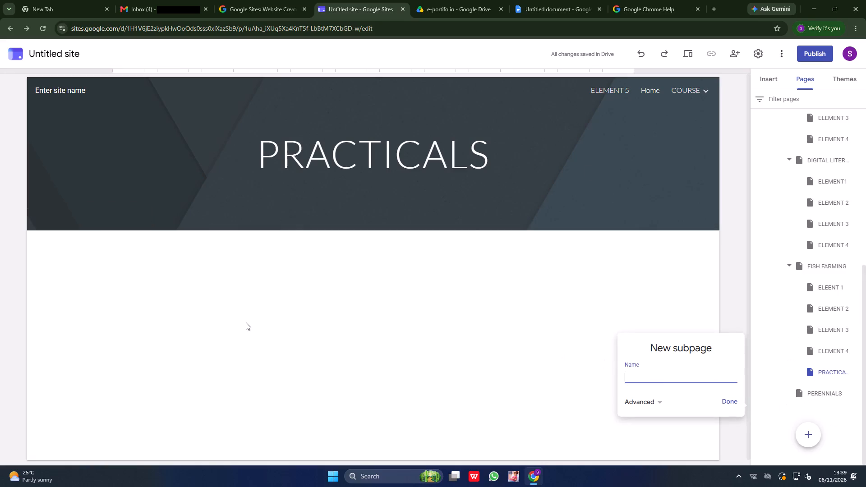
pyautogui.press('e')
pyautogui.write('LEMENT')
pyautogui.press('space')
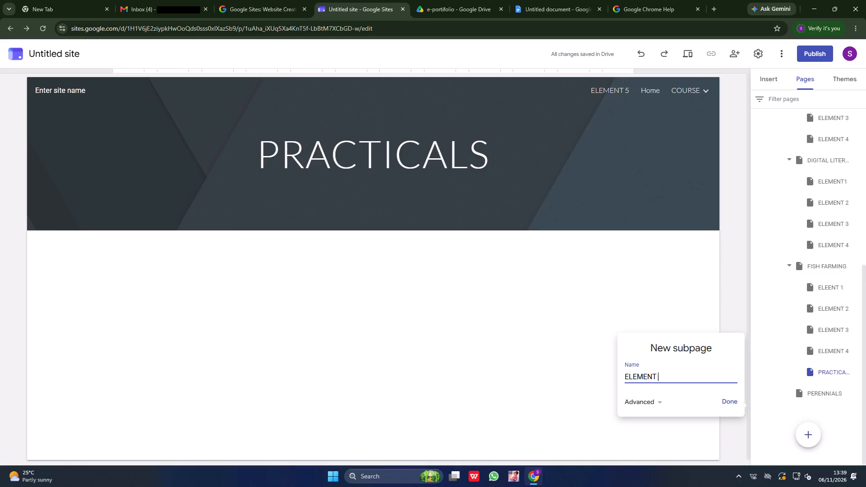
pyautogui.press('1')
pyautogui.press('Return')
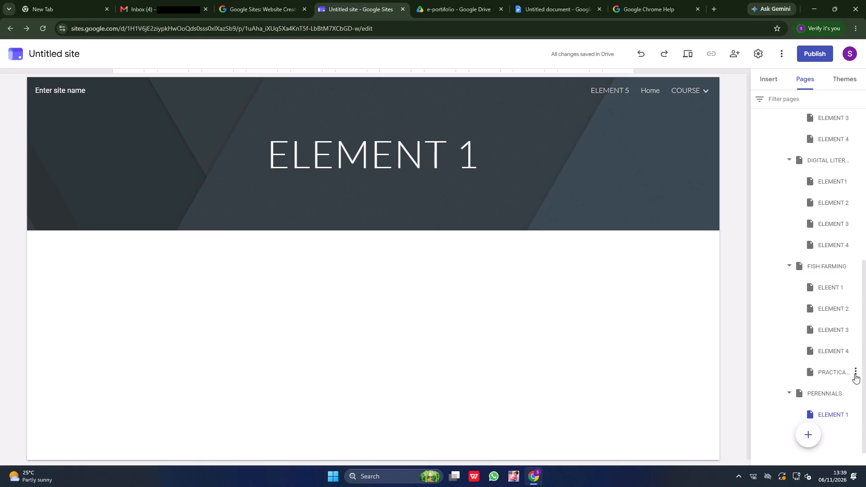
# Add a subpage named "ELEMENT 2" under the PERENNIALS page.
pyautogui.click(858, 392)
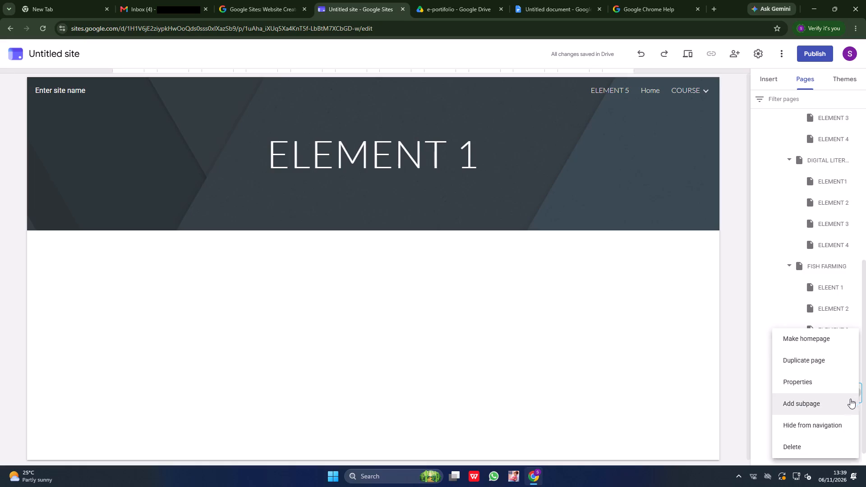
pyautogui.click(818, 402)
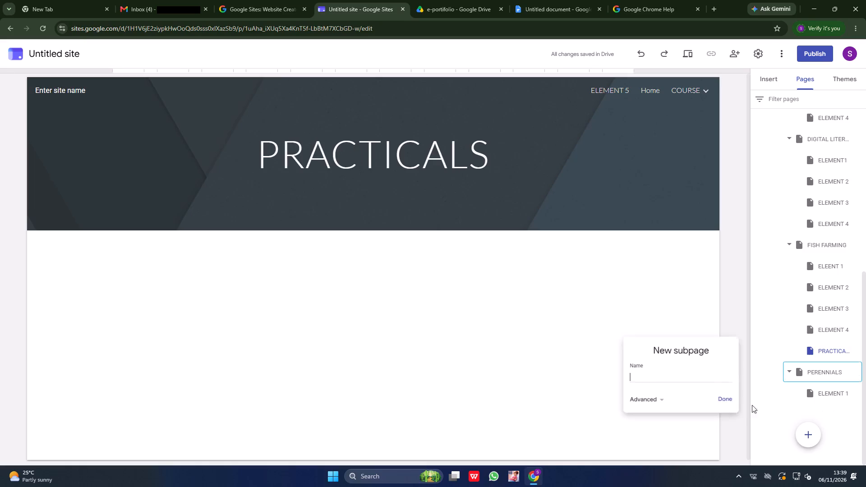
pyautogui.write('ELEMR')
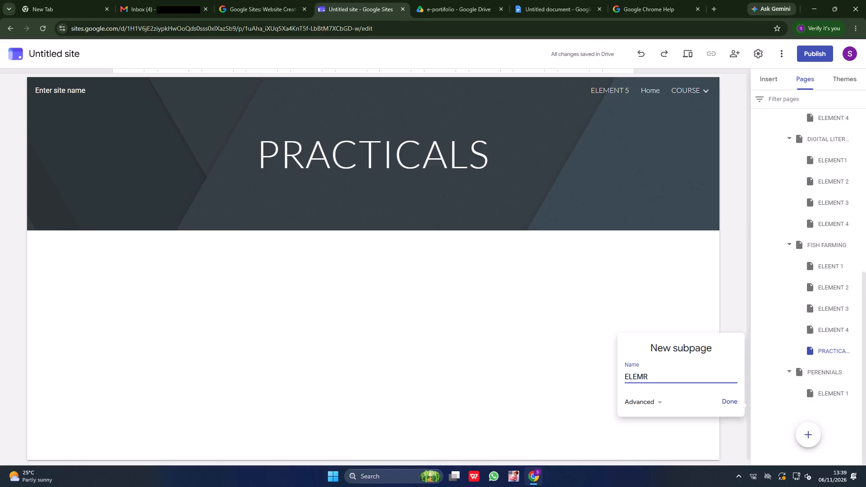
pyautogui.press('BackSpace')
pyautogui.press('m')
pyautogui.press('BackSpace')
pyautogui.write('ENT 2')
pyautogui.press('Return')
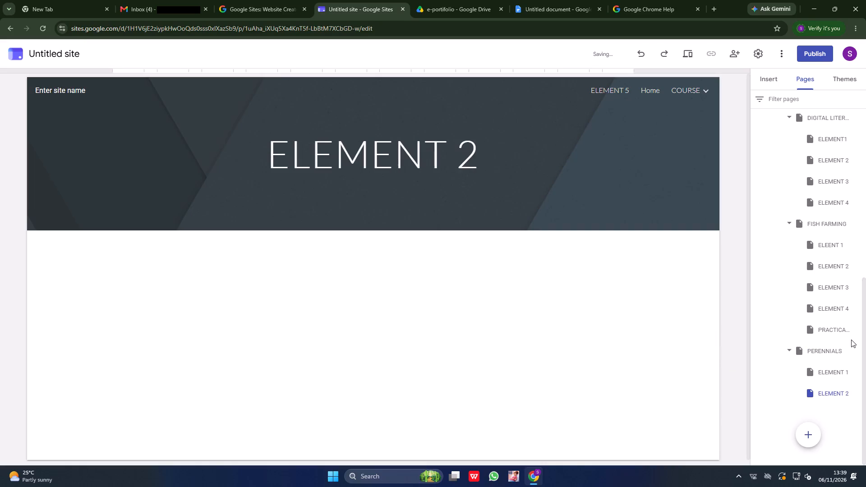
# Add a subpage named "ELEMENT 3" under the PERENNIALS page.
pyautogui.click(856, 351)
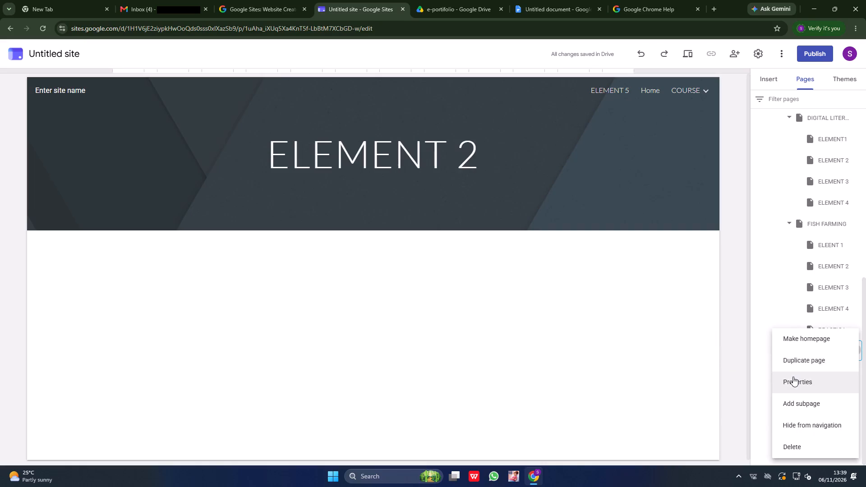
pyautogui.click(797, 405)
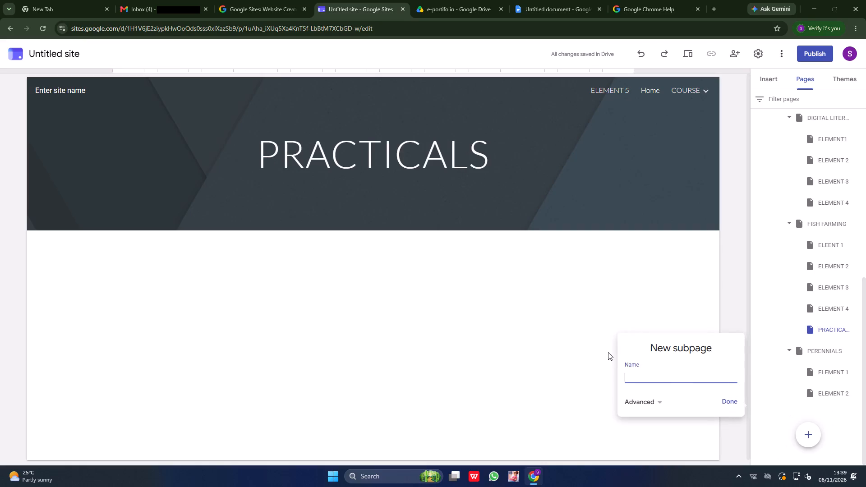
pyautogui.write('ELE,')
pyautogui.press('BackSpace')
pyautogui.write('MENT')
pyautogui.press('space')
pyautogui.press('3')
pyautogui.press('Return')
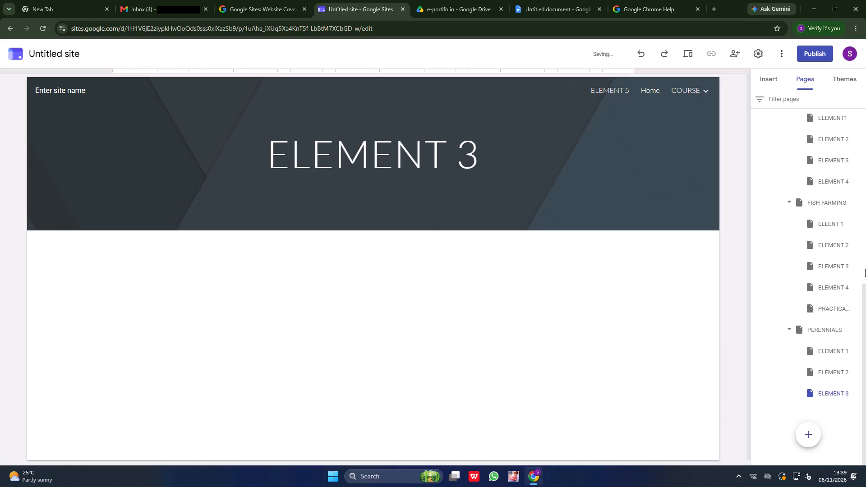
# Add a subpage named "ELEMENT 4" under the PERENNIALS page.
pyautogui.click(855, 328)
pyautogui.click(807, 390)
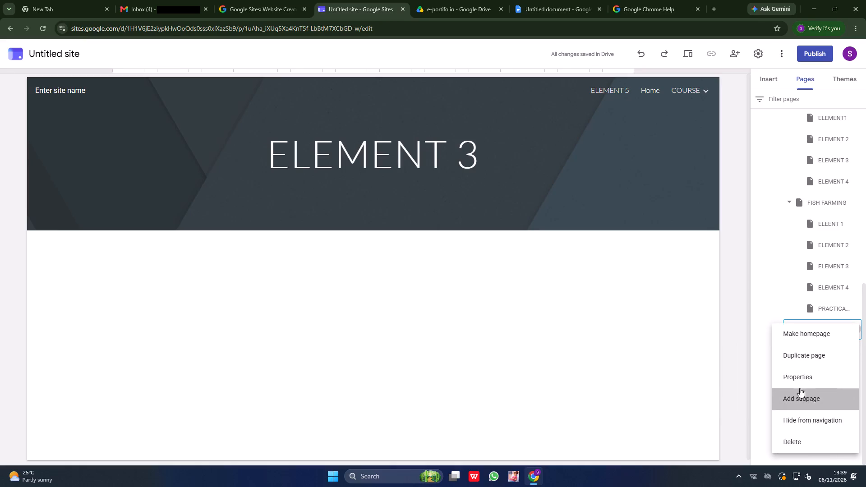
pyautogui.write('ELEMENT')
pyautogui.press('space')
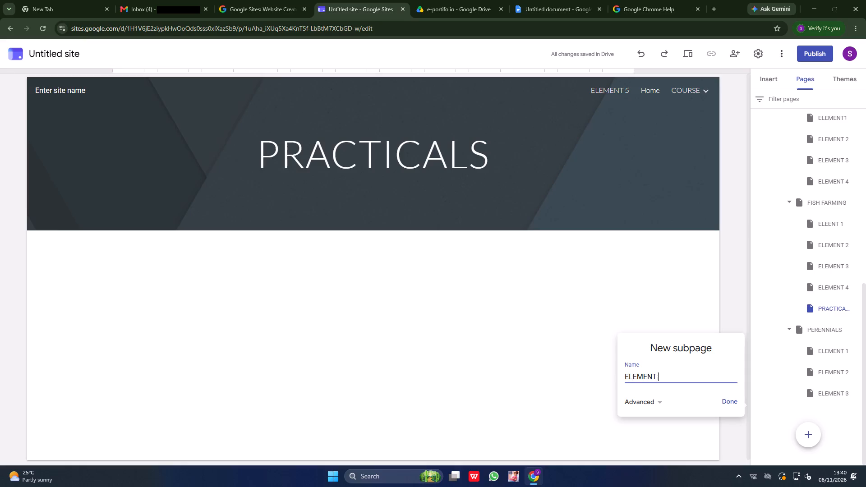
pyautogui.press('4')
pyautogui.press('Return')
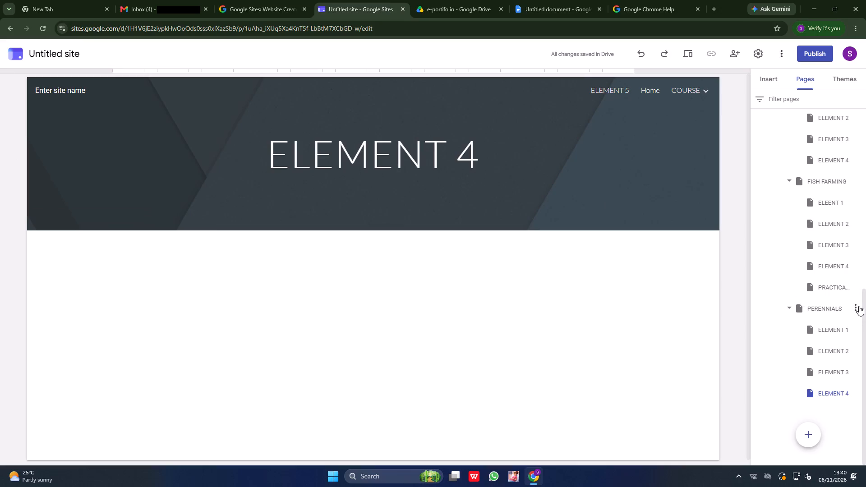
# Add a subpage named "ELEMENT 5" under the PERENNIALS page.
pyautogui.click(857, 306)
pyautogui.click(820, 377)
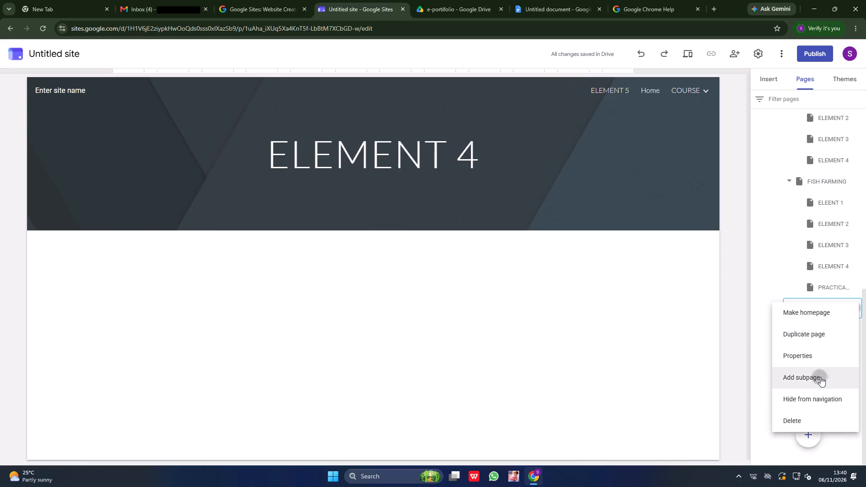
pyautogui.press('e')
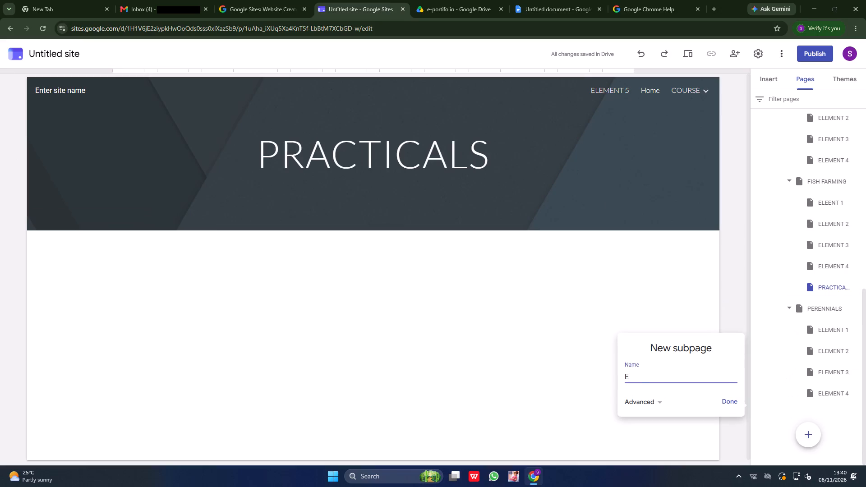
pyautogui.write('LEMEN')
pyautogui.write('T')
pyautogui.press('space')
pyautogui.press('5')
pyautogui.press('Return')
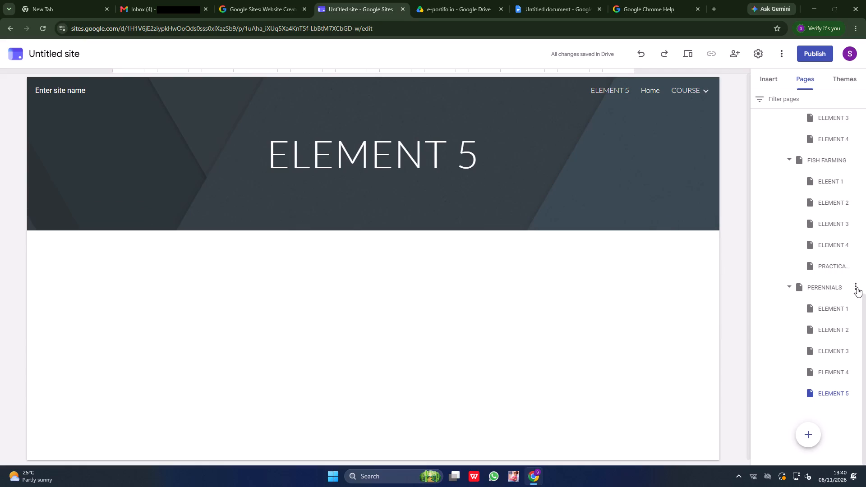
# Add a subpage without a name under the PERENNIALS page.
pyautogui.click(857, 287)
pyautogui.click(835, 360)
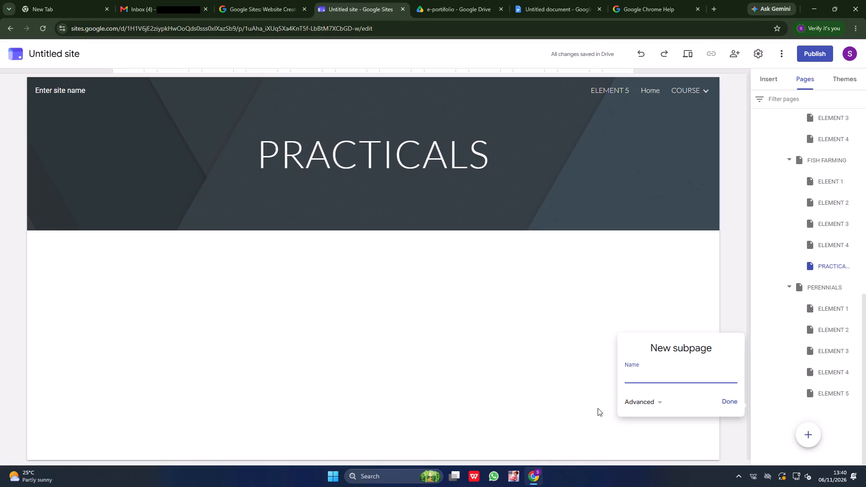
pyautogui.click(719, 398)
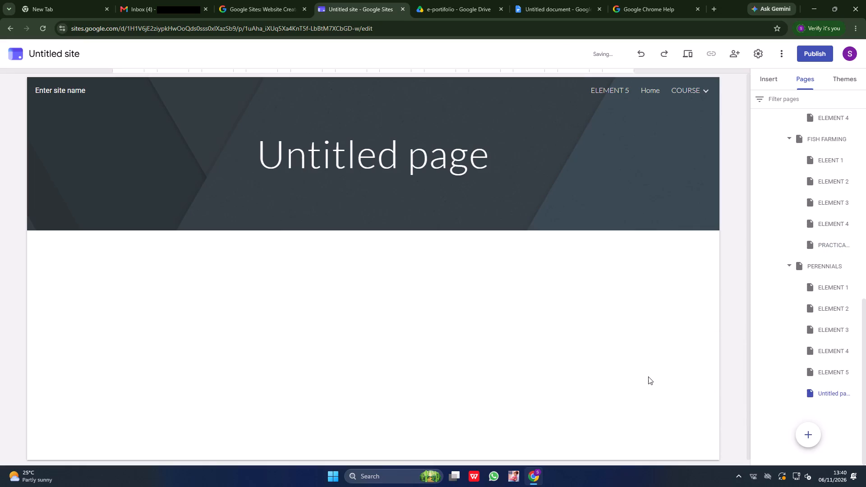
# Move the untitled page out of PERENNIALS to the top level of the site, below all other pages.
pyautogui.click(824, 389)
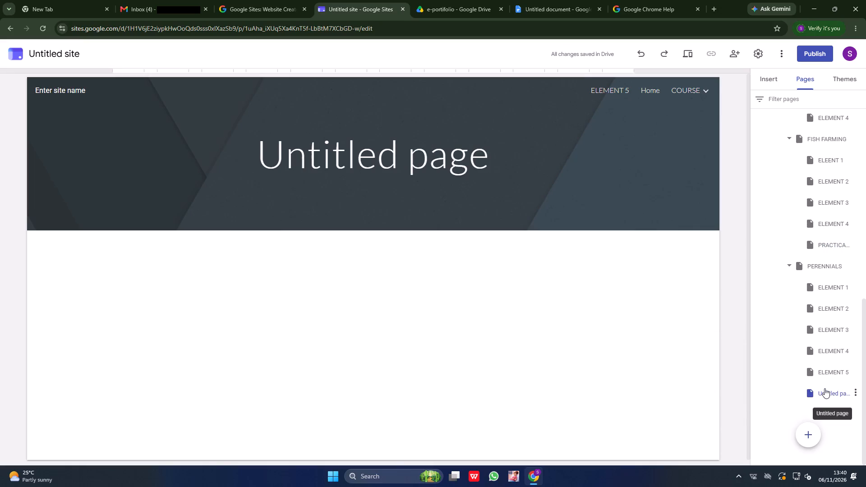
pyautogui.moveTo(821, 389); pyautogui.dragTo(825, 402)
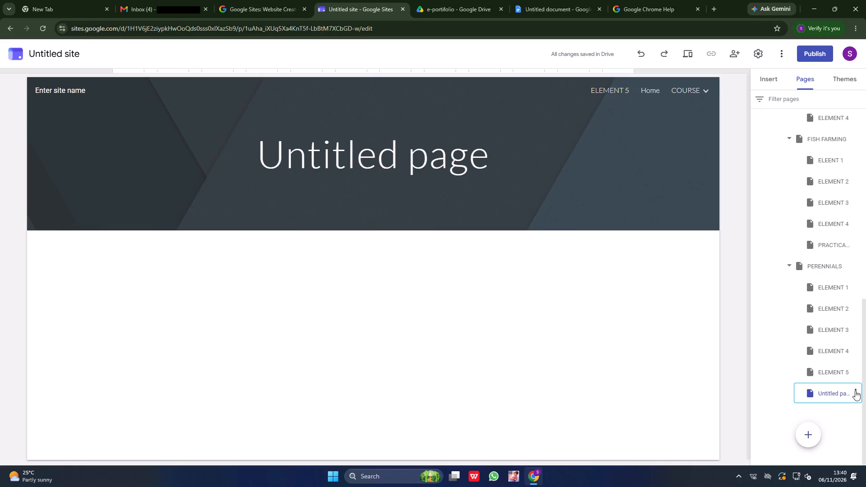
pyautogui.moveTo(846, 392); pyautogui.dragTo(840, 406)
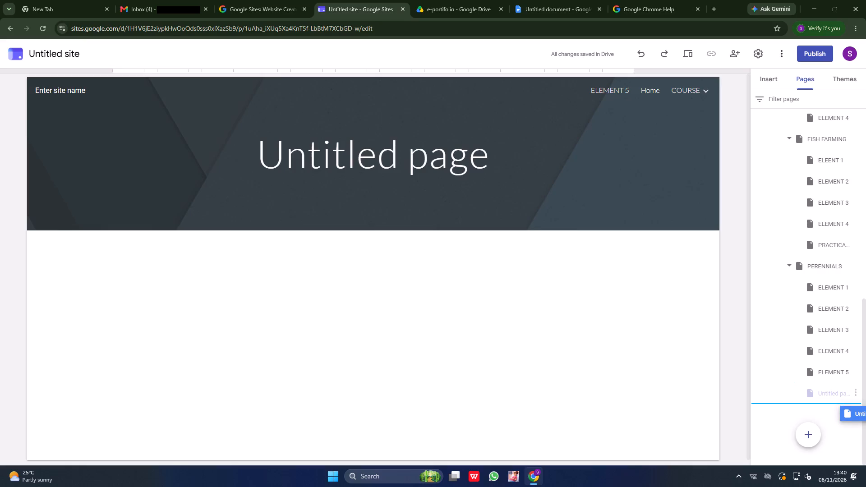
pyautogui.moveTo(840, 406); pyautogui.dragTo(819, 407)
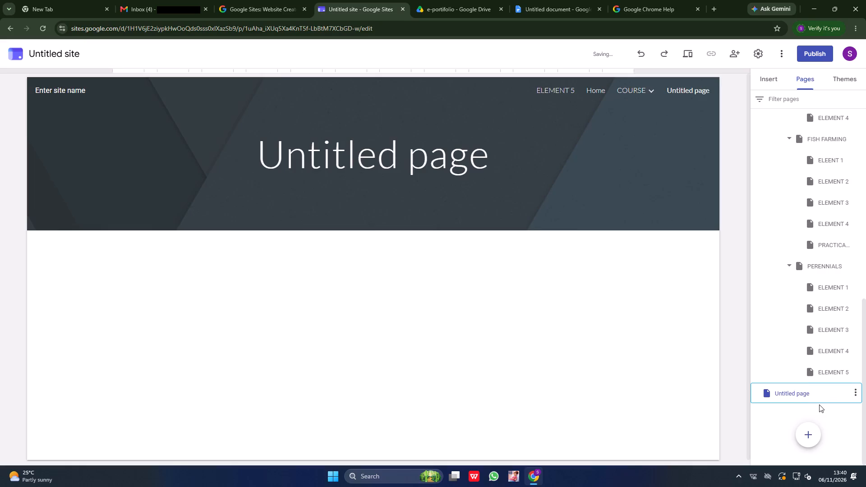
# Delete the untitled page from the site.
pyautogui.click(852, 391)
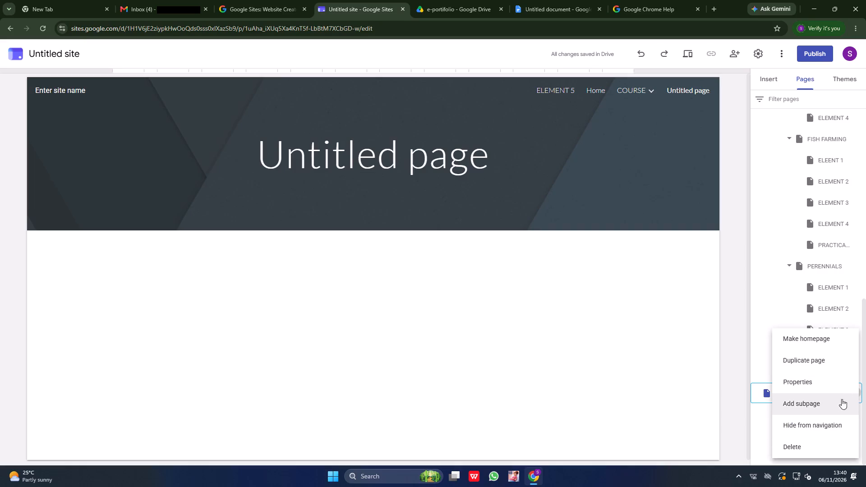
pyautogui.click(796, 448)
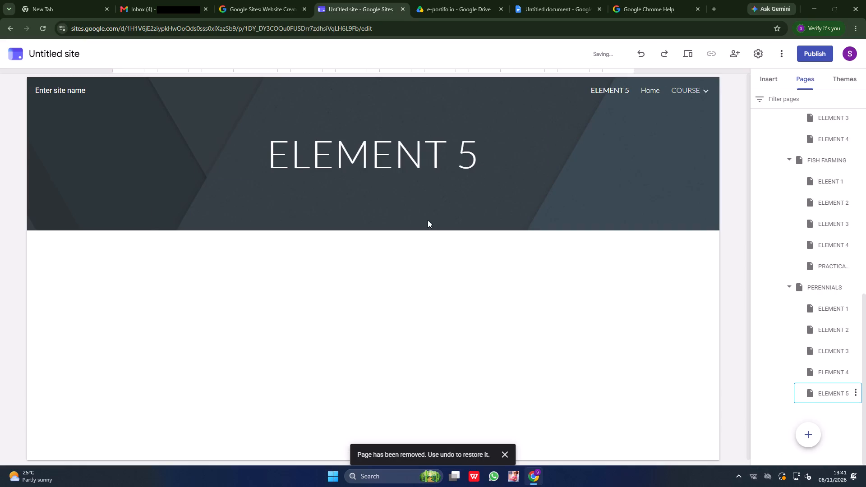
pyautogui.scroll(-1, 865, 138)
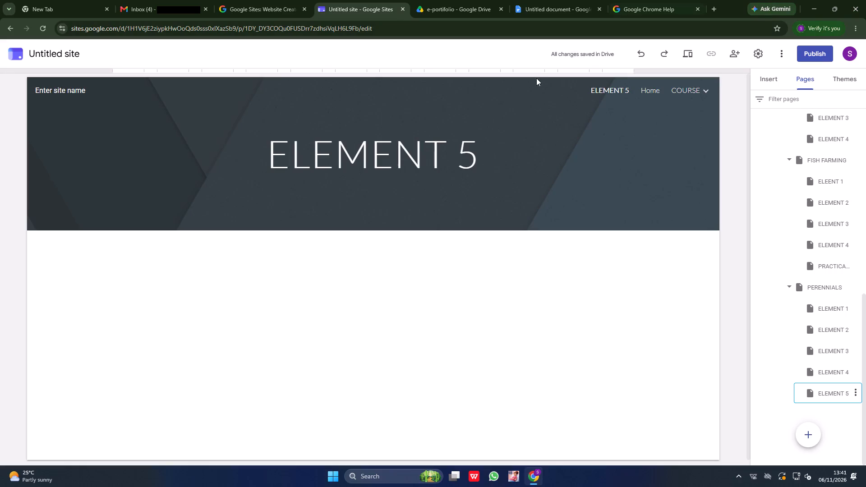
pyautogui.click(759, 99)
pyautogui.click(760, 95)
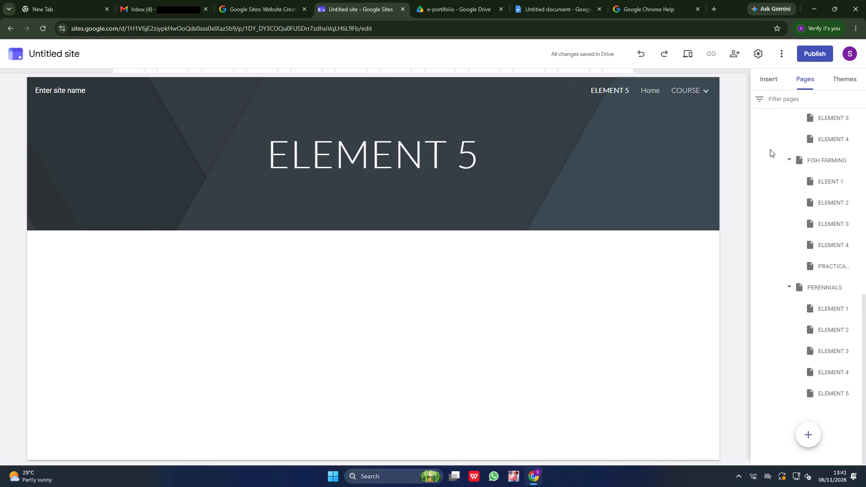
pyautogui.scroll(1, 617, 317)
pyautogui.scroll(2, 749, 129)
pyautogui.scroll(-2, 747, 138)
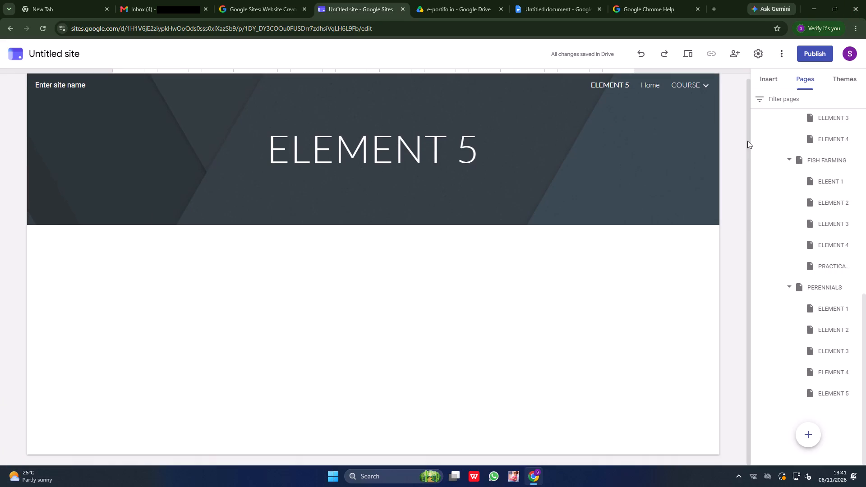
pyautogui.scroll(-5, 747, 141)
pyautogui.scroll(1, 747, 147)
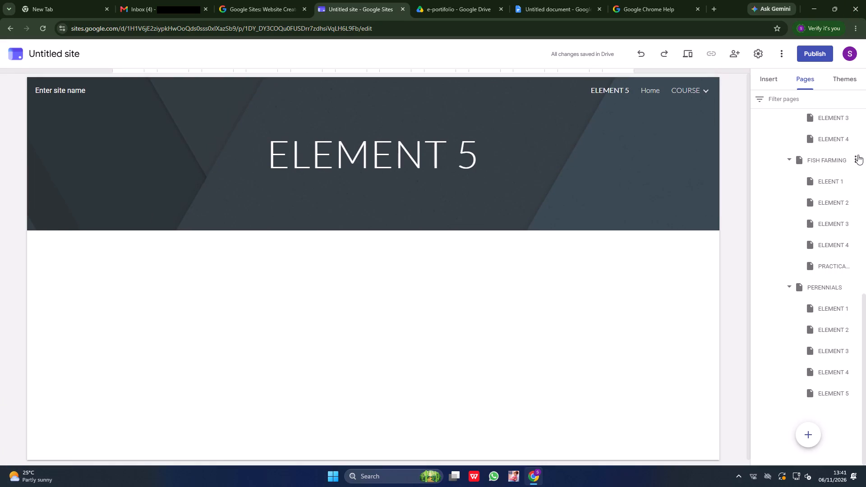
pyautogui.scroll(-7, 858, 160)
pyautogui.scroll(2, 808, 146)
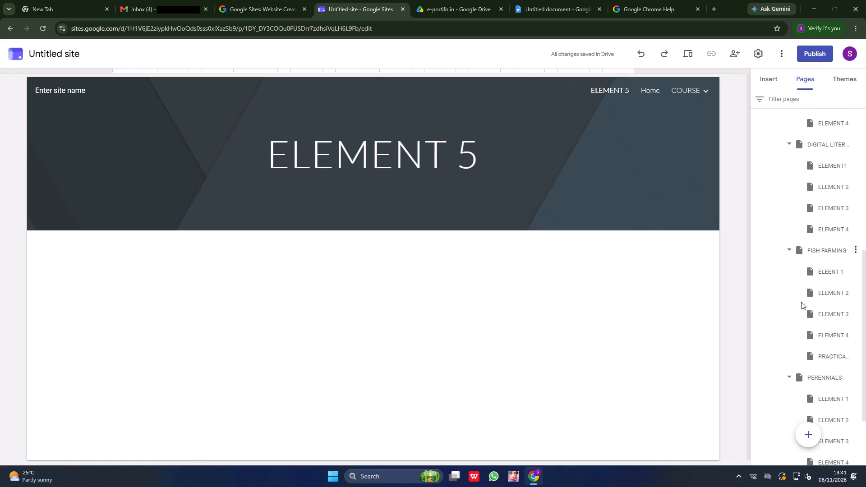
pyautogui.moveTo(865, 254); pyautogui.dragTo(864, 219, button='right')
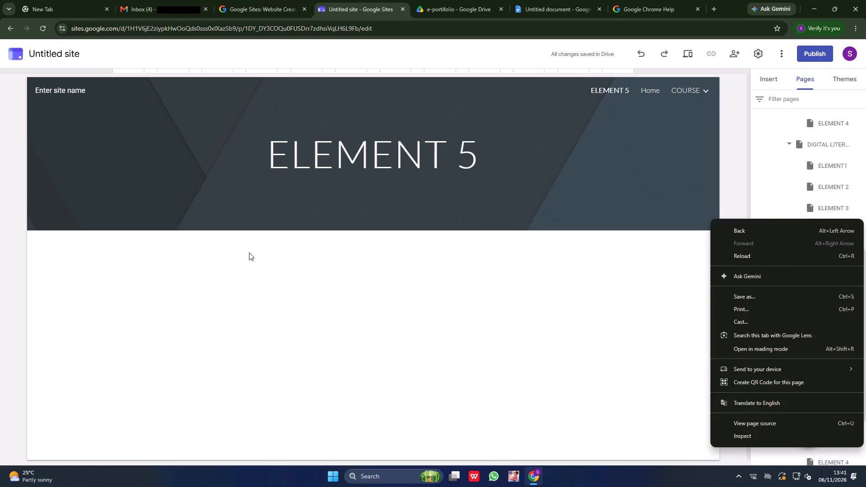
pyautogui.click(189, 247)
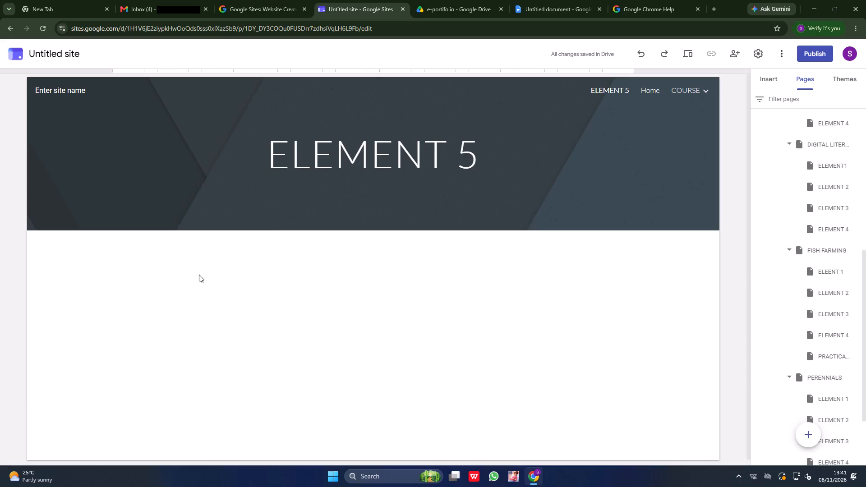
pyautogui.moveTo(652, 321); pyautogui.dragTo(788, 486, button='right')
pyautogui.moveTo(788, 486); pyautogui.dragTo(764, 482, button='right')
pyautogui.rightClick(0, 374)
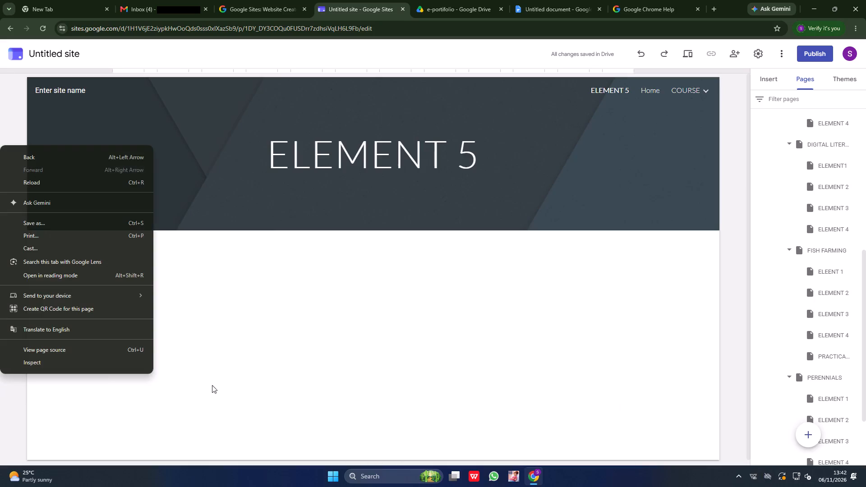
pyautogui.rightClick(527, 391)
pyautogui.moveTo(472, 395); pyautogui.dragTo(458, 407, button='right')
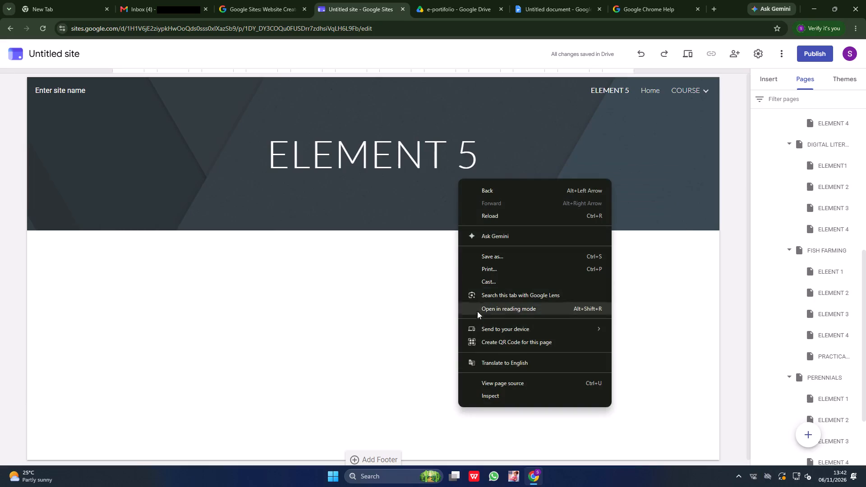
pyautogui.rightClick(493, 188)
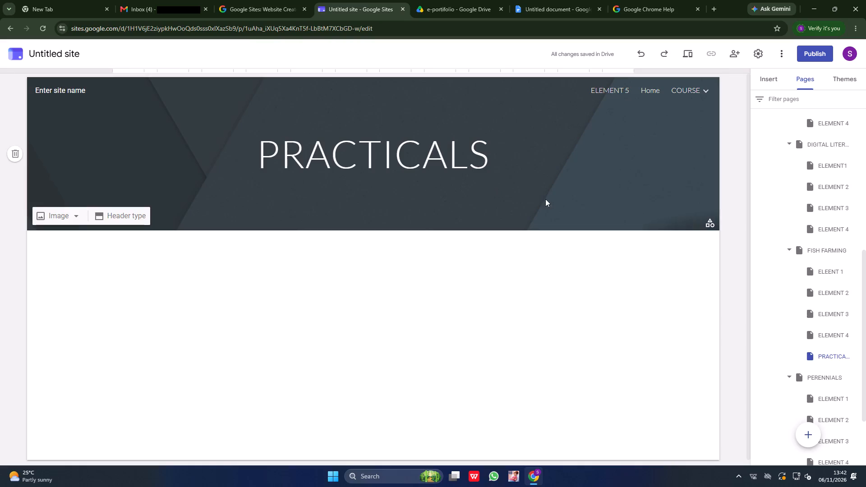
# Review the site's whole page hierarchy, from the top-level pages to the element pages under PERENNIALS.
pyautogui.scroll(1, 855, 240)
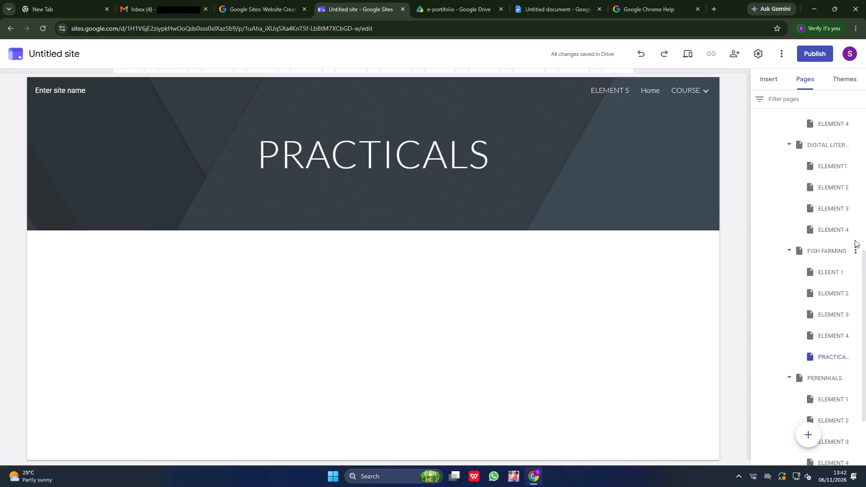
pyautogui.scroll(5, 855, 240)
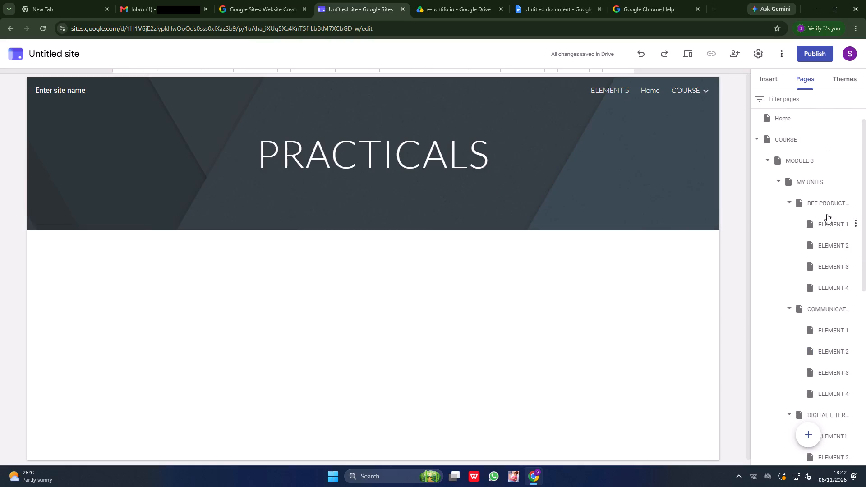
pyautogui.scroll(1, 824, 214)
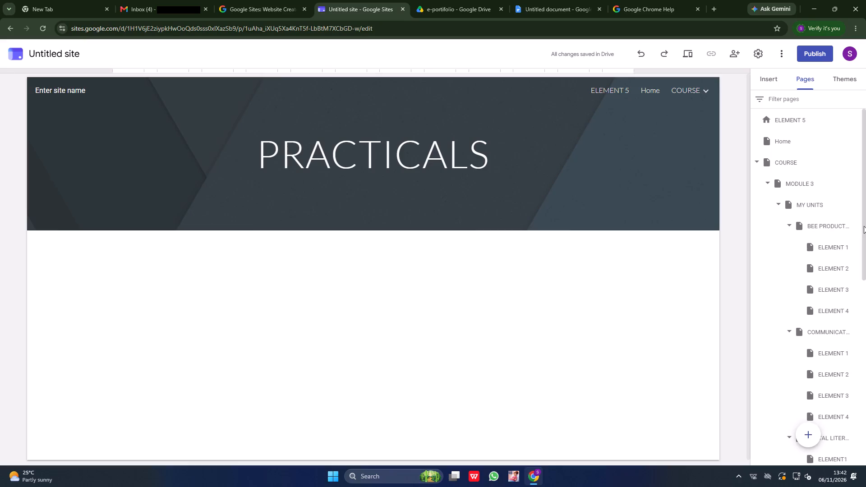
pyautogui.scroll(-3, 861, 286)
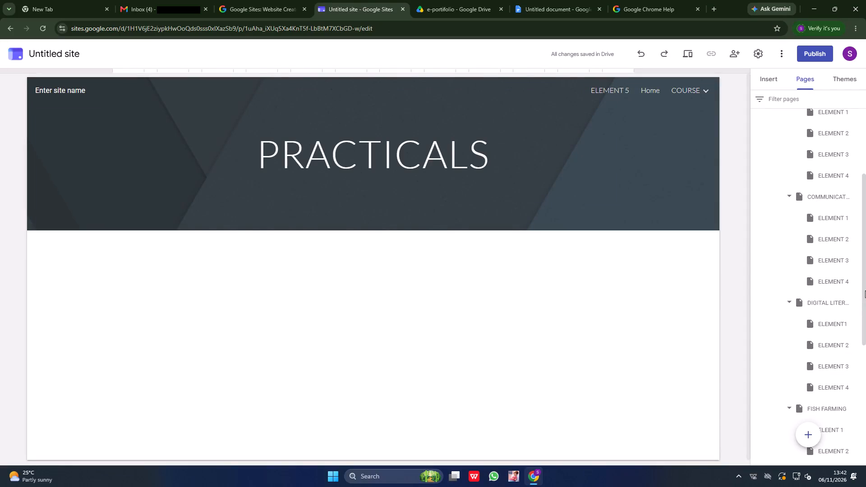
pyautogui.scroll(-4, 863, 293)
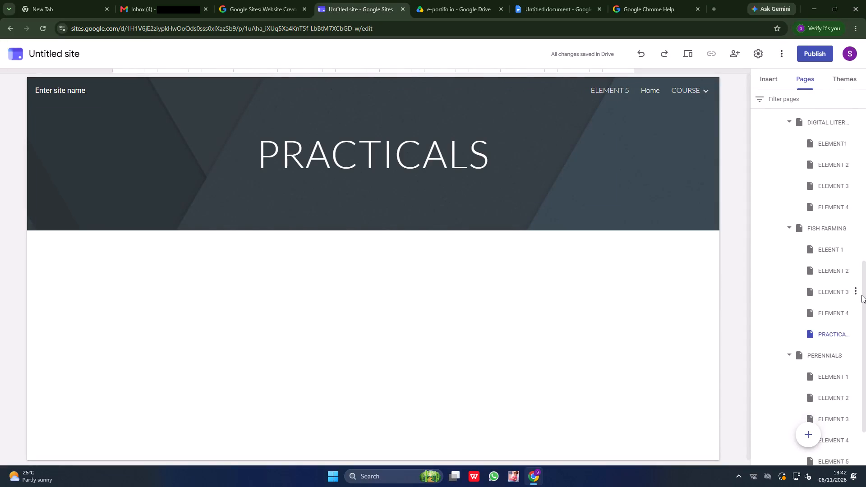
pyautogui.scroll(-4, 861, 295)
pyautogui.scroll(9, 861, 294)
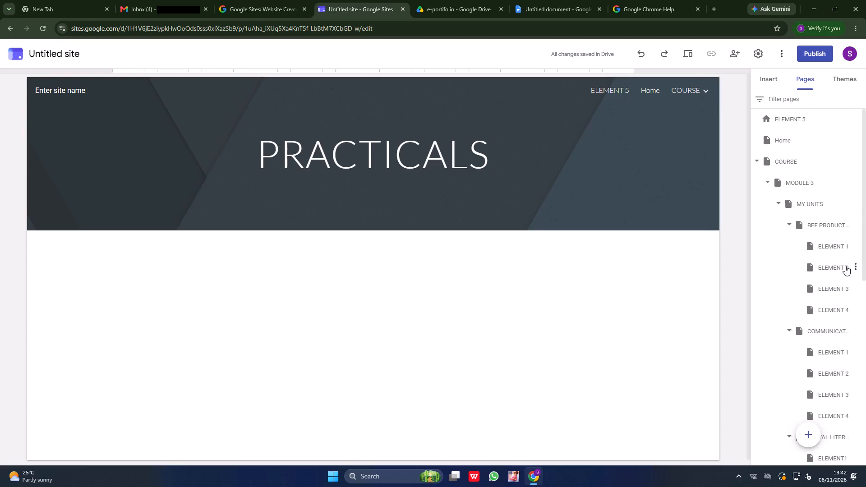
pyautogui.scroll(1, 845, 266)
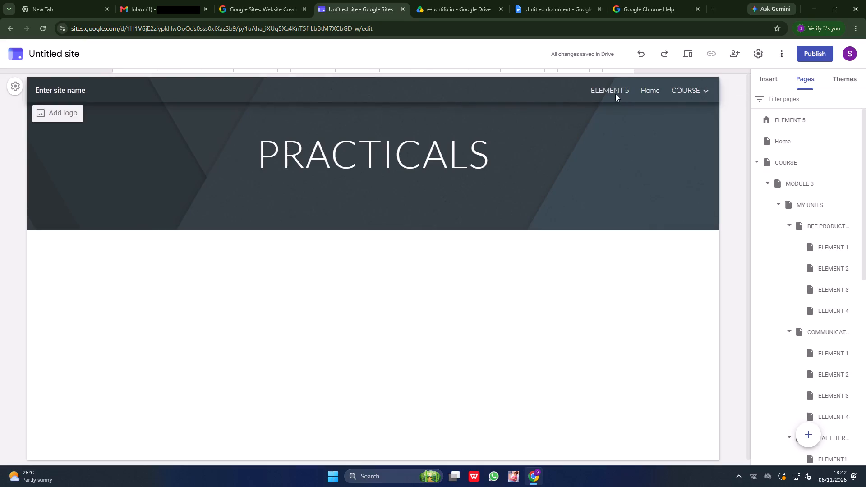
# On the Home page, delete the text section and the four-image section below the header.
pyautogui.click(647, 87)
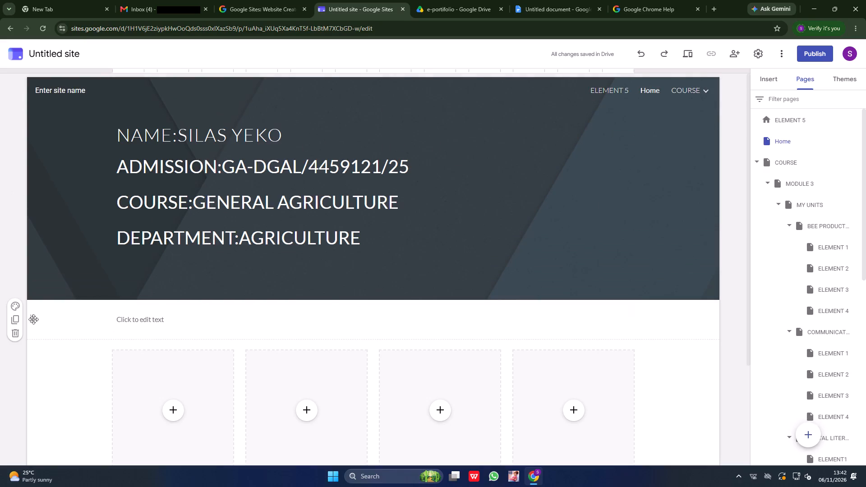
pyautogui.click(14, 333)
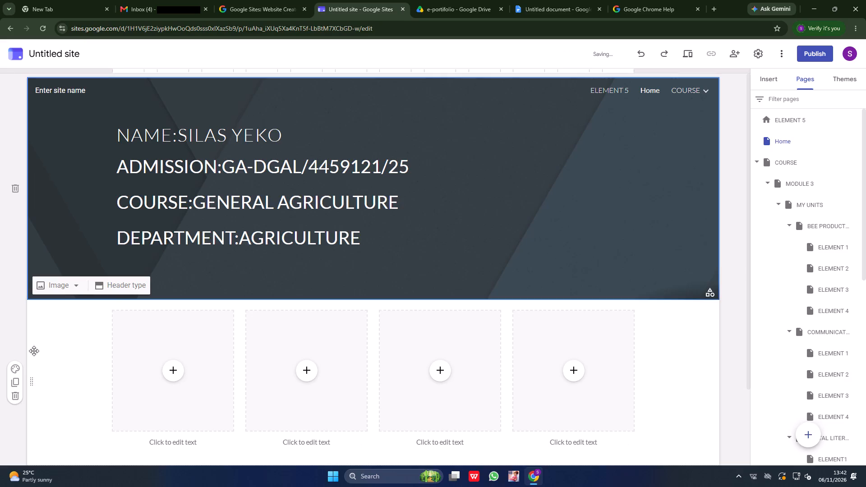
pyautogui.click(14, 398)
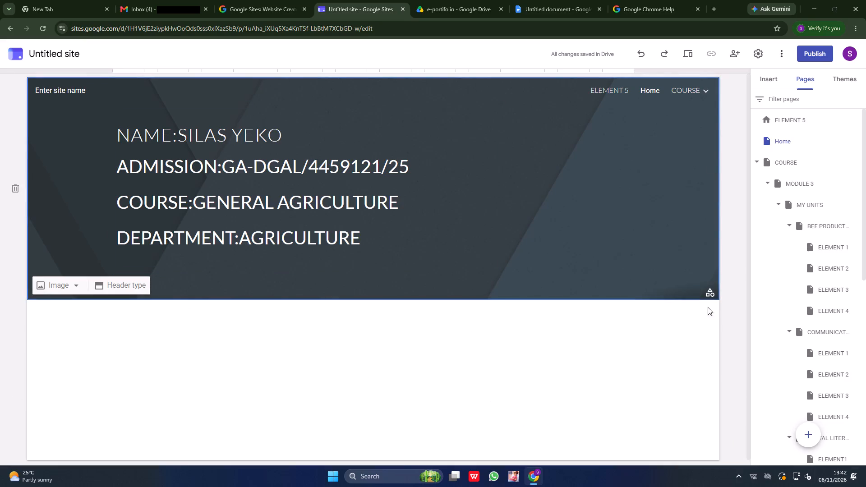
# Insert the content block with a single image beside a heading and text below the Home page header.
pyautogui.click(770, 78)
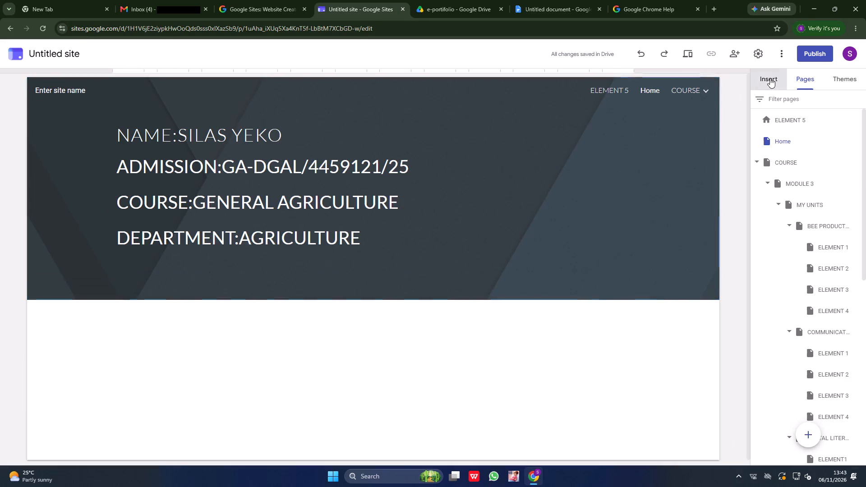
pyautogui.click(779, 209)
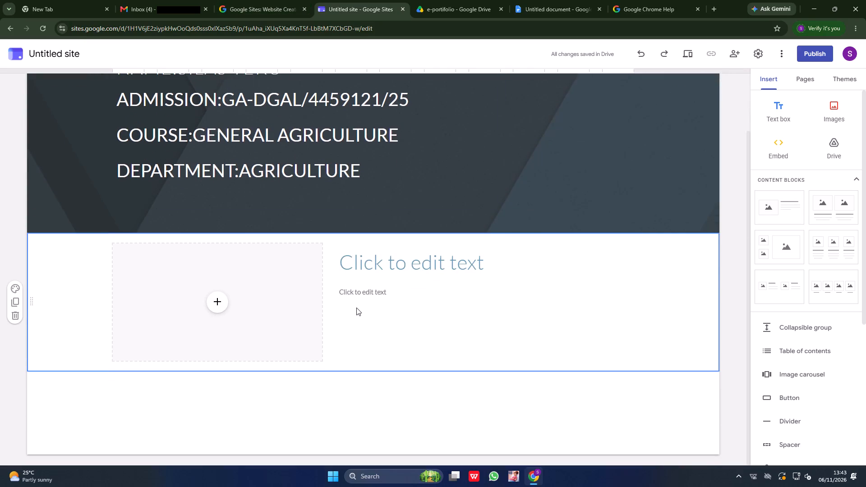
# Clear the name, admission, course and department text from the Home page header.
pyautogui.click(371, 171)
pyautogui.press('BackSpace')
pyautogui.press('BackSpace')
pyautogui.press('BackSpace')
pyautogui.press('BackSpace')
pyautogui.press('BackSpace')
pyautogui.press('BackSpace')
pyautogui.press('BackSpace')
pyautogui.press('BackSpace')
pyautogui.press('BackSpace')
pyautogui.press('BackSpace')
pyautogui.press('BackSpace')
pyautogui.press('BackSpace')
pyautogui.press('BackSpace')
pyautogui.press('BackSpace')
pyautogui.press('BackSpace')
pyautogui.press('BackSpace')
pyautogui.press('BackSpace')
pyautogui.press('BackSpace')
pyautogui.press('BackSpace')
pyautogui.press('BackSpace')
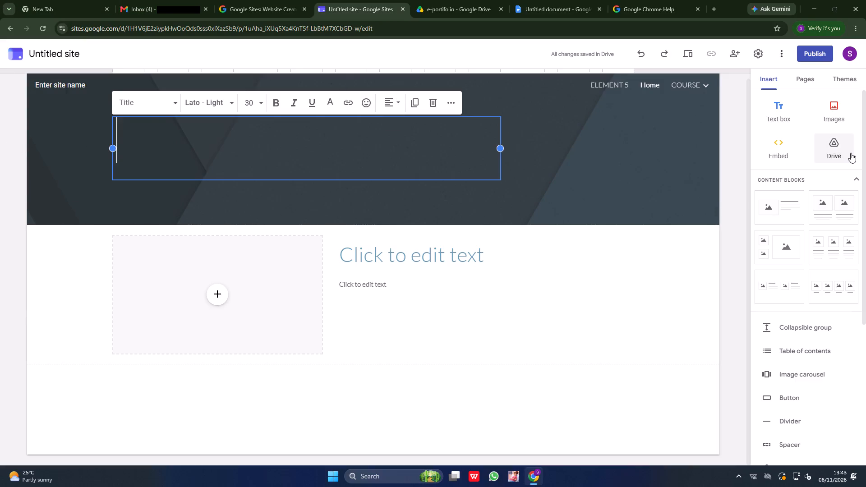
# Enter "MY E -PORTIFOLIO" as the Home page header title.
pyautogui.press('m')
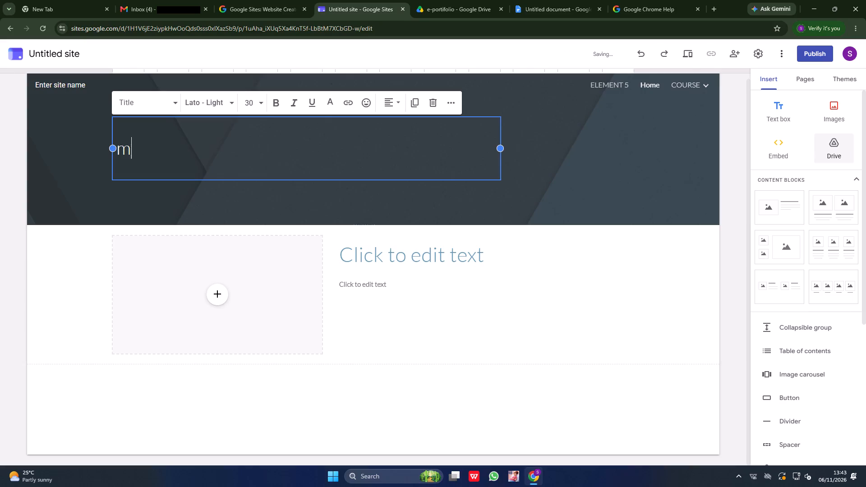
pyautogui.press('BackSpace')
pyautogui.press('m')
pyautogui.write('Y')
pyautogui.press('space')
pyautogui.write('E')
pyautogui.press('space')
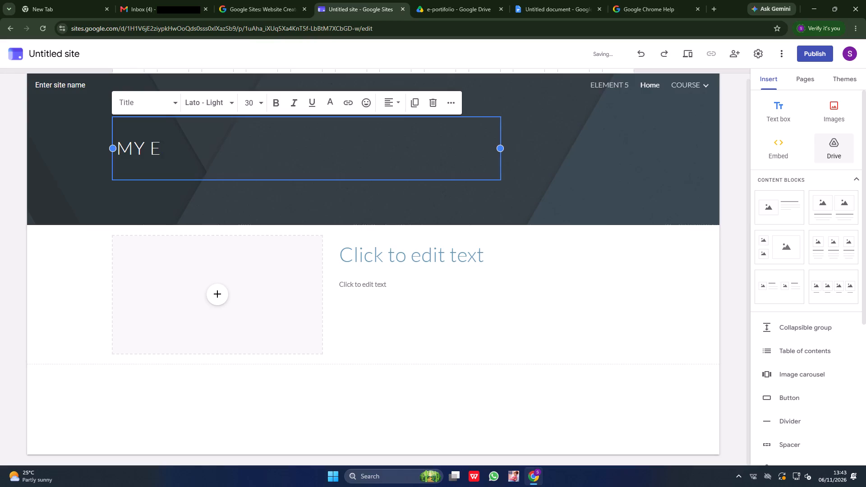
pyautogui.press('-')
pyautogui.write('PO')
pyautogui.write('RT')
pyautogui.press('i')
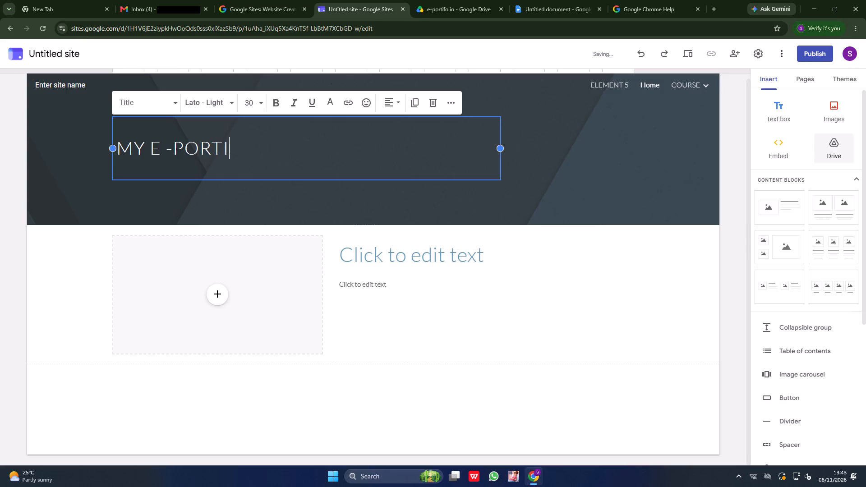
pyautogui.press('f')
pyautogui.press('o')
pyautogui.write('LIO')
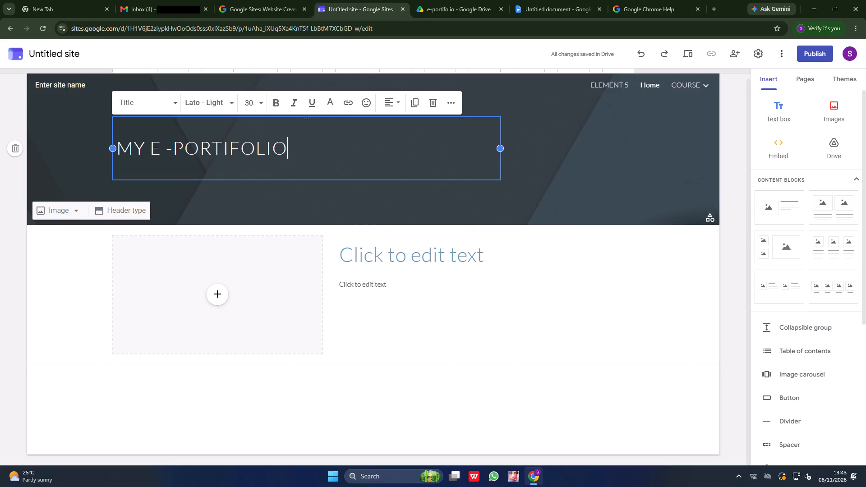
pyautogui.click(126, 166)
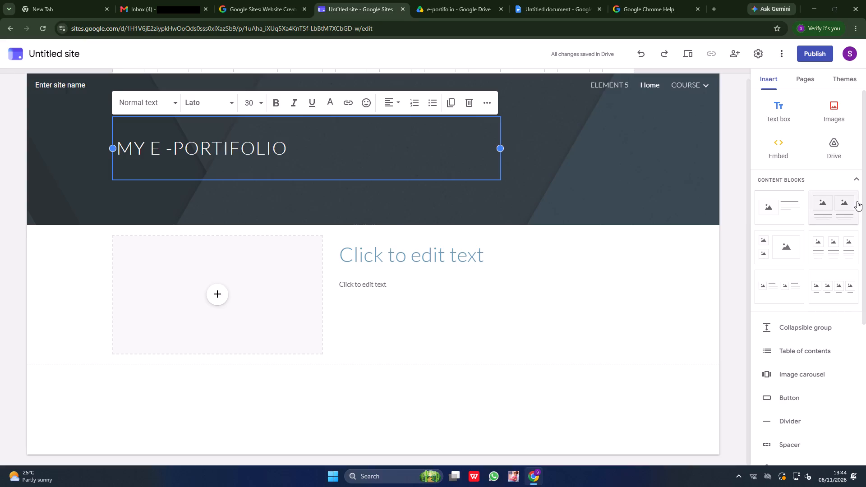
pyautogui.click(865, 176)
pyautogui.click(865, 176)
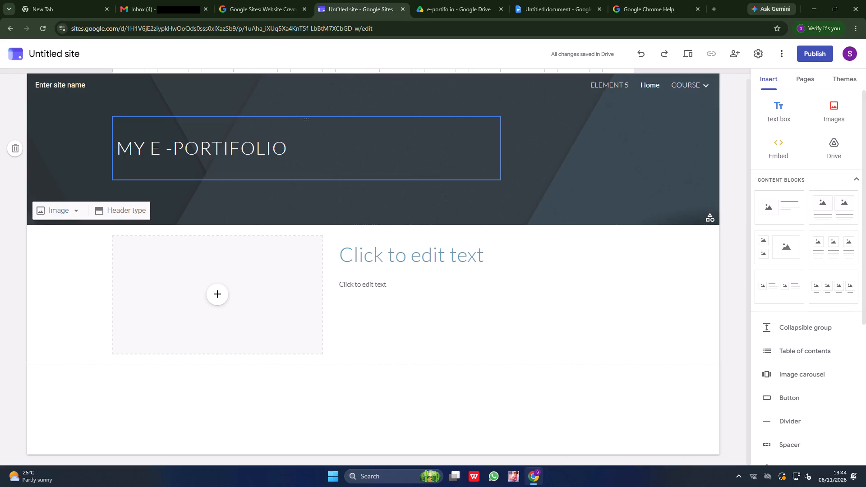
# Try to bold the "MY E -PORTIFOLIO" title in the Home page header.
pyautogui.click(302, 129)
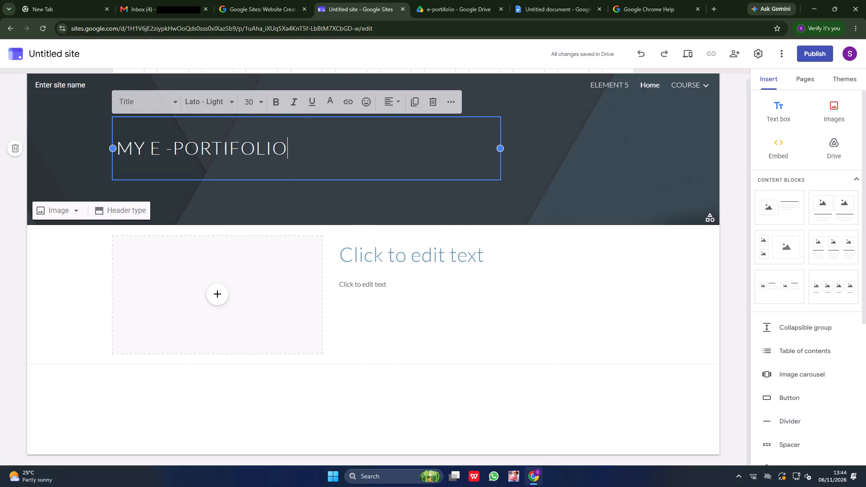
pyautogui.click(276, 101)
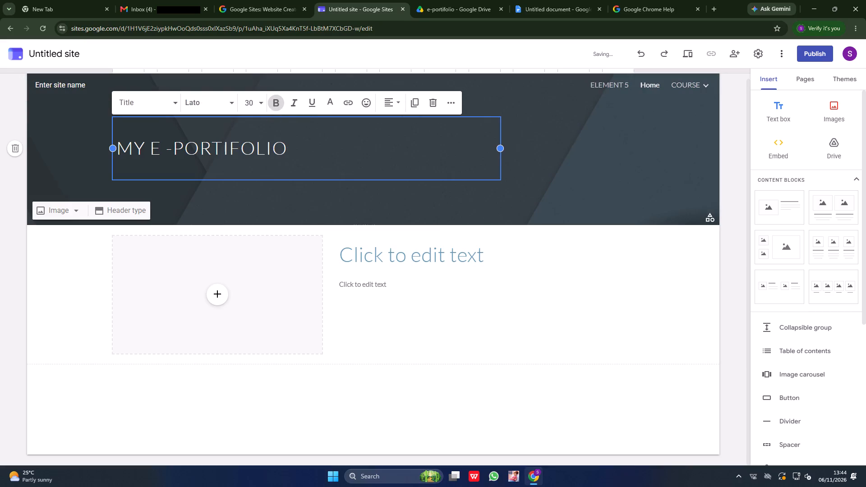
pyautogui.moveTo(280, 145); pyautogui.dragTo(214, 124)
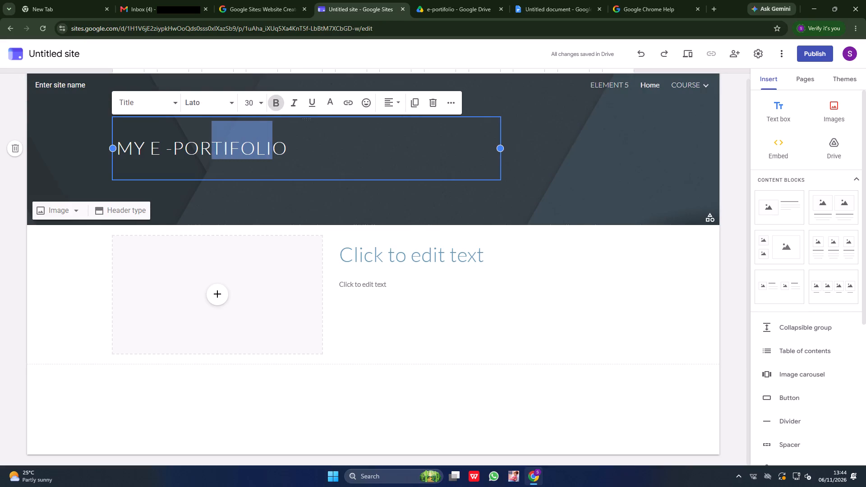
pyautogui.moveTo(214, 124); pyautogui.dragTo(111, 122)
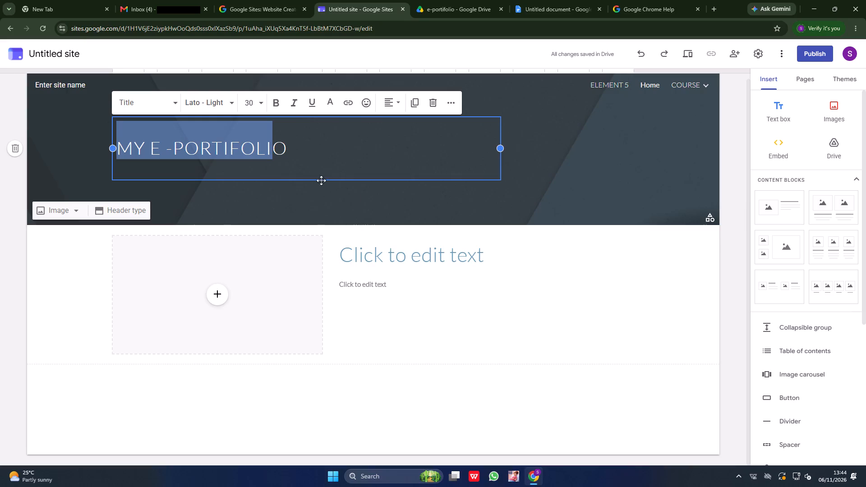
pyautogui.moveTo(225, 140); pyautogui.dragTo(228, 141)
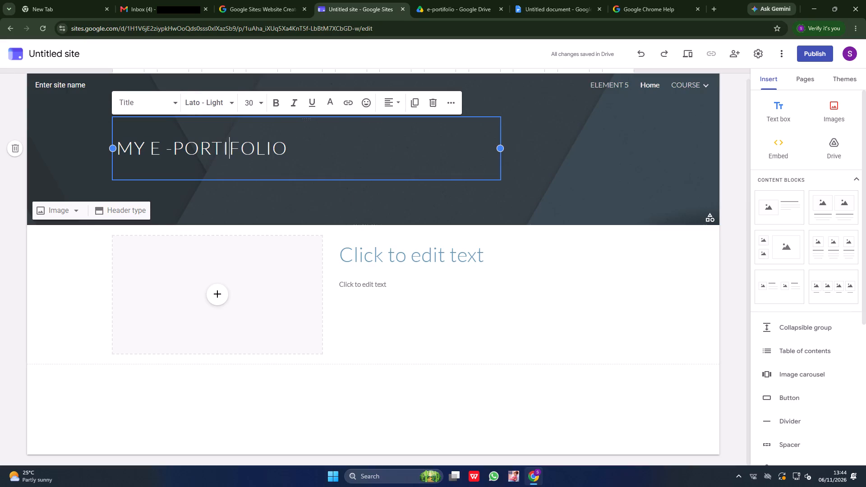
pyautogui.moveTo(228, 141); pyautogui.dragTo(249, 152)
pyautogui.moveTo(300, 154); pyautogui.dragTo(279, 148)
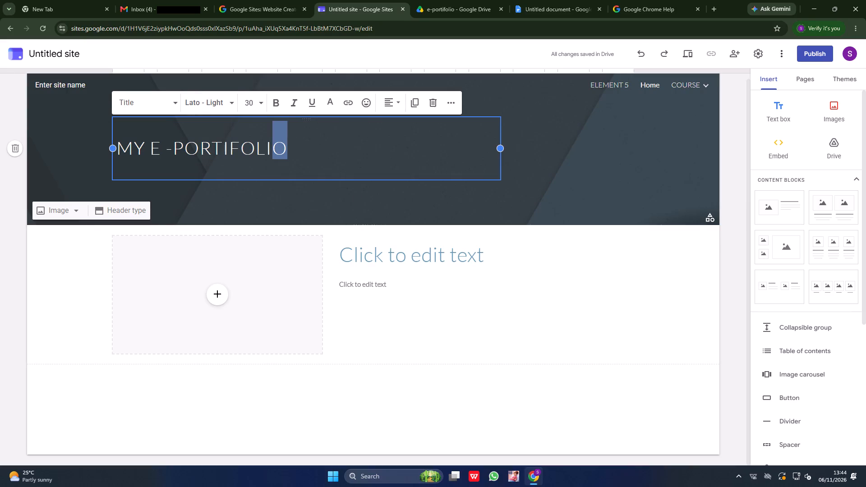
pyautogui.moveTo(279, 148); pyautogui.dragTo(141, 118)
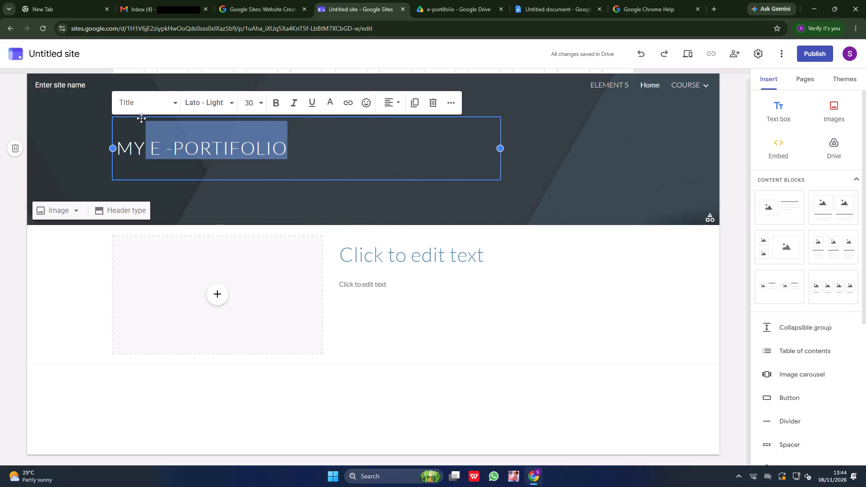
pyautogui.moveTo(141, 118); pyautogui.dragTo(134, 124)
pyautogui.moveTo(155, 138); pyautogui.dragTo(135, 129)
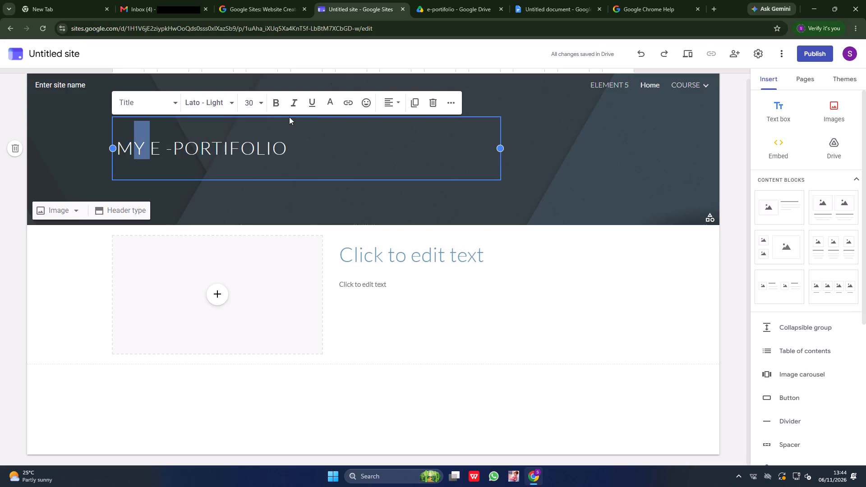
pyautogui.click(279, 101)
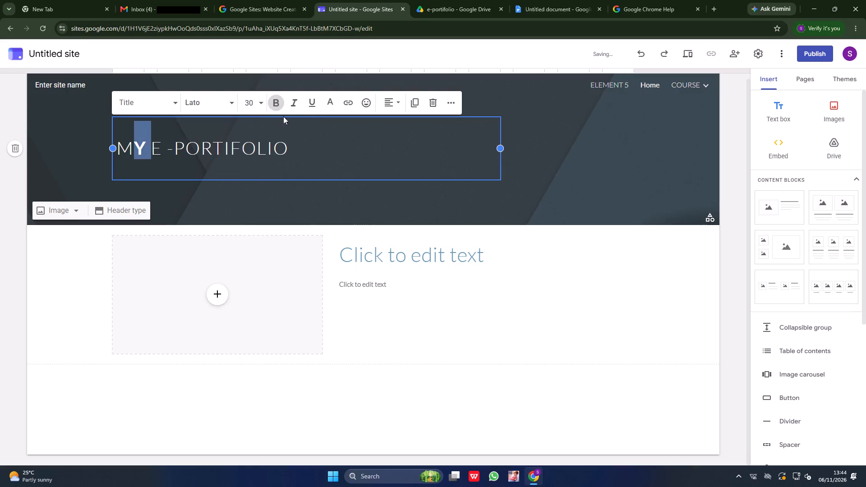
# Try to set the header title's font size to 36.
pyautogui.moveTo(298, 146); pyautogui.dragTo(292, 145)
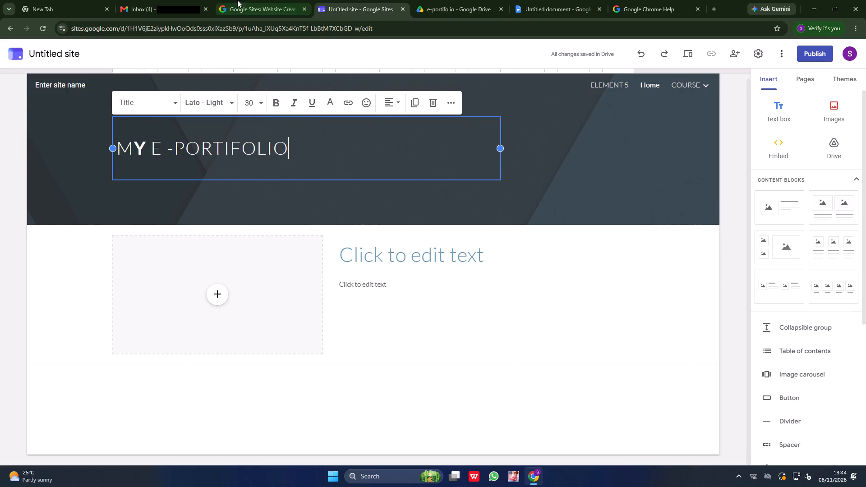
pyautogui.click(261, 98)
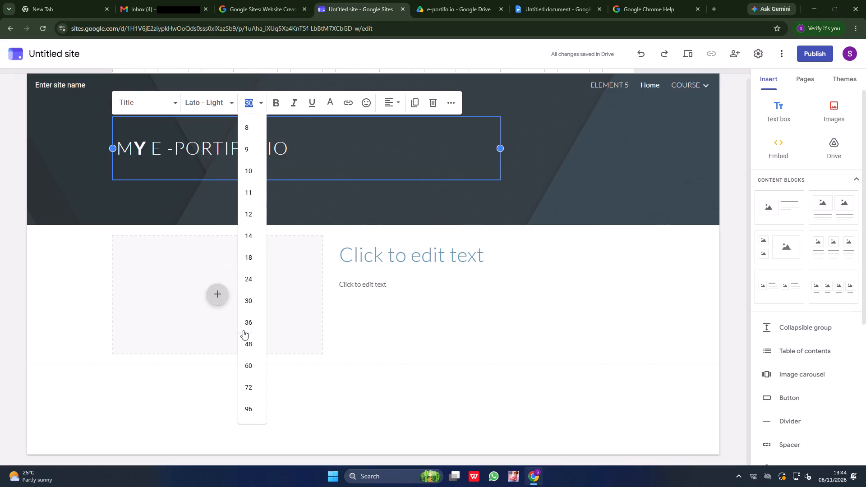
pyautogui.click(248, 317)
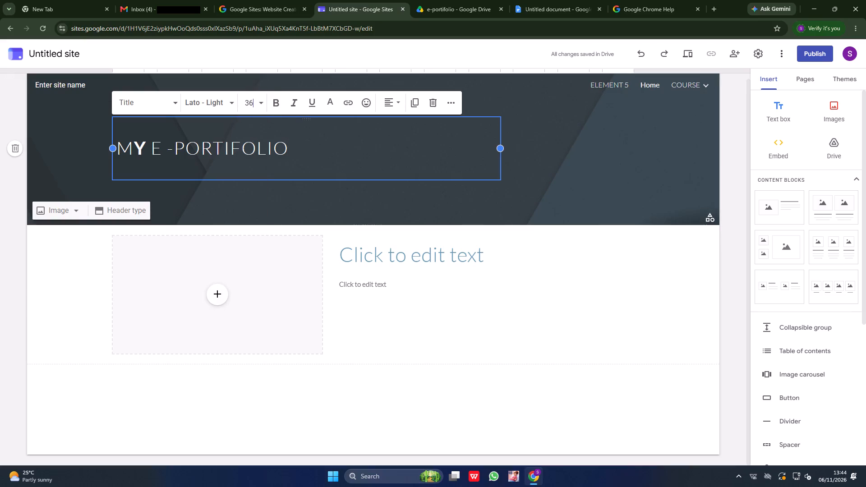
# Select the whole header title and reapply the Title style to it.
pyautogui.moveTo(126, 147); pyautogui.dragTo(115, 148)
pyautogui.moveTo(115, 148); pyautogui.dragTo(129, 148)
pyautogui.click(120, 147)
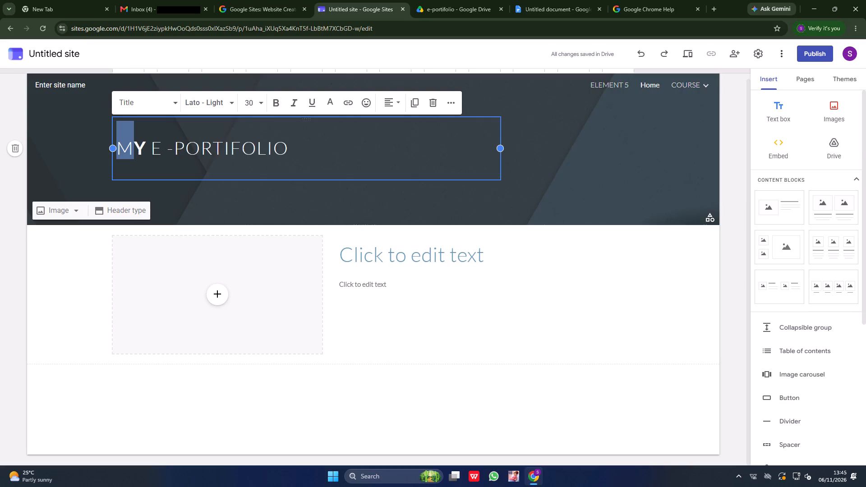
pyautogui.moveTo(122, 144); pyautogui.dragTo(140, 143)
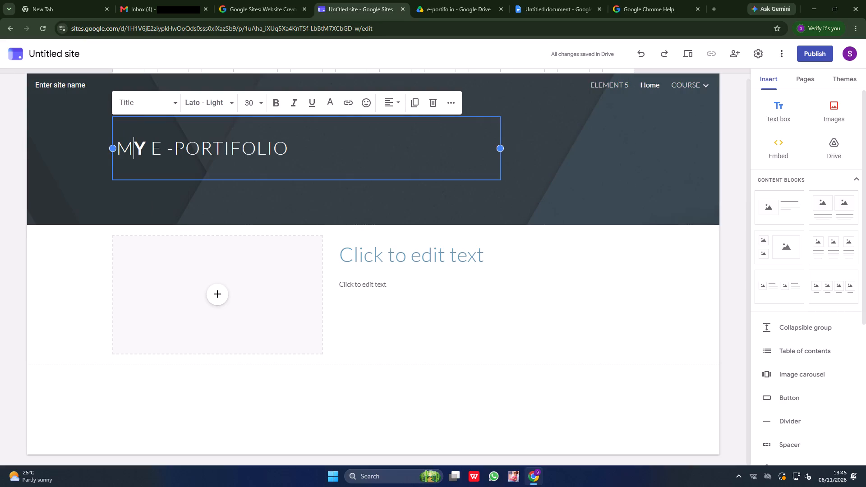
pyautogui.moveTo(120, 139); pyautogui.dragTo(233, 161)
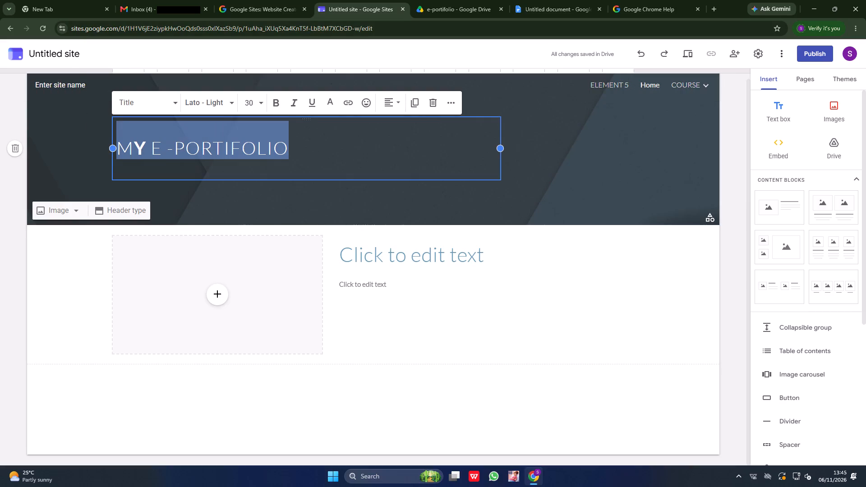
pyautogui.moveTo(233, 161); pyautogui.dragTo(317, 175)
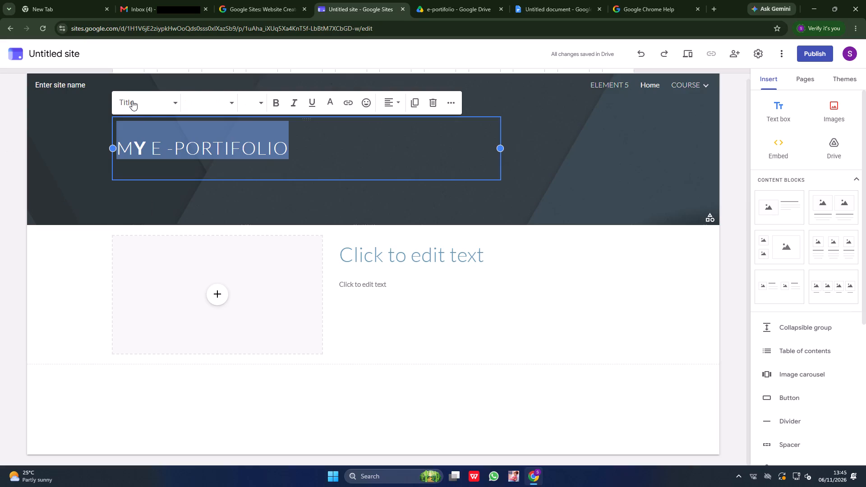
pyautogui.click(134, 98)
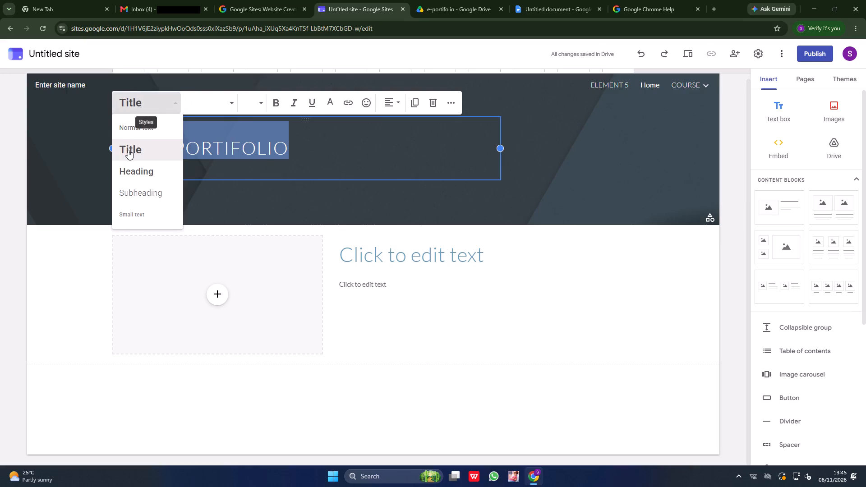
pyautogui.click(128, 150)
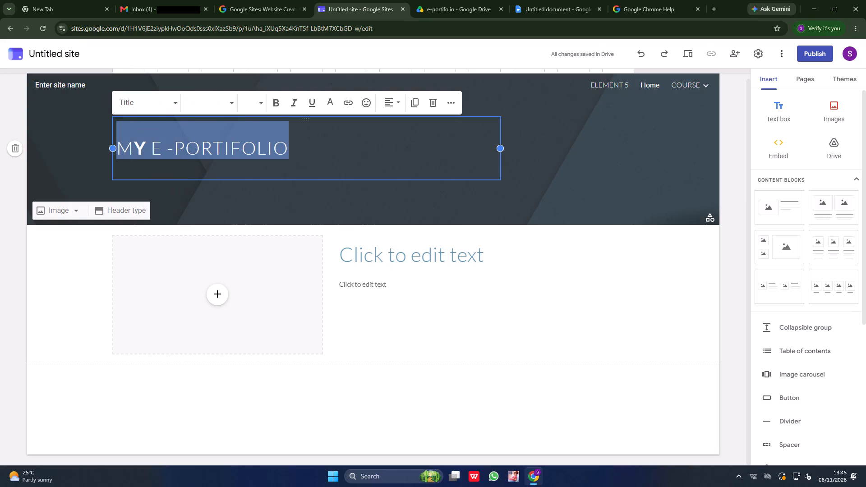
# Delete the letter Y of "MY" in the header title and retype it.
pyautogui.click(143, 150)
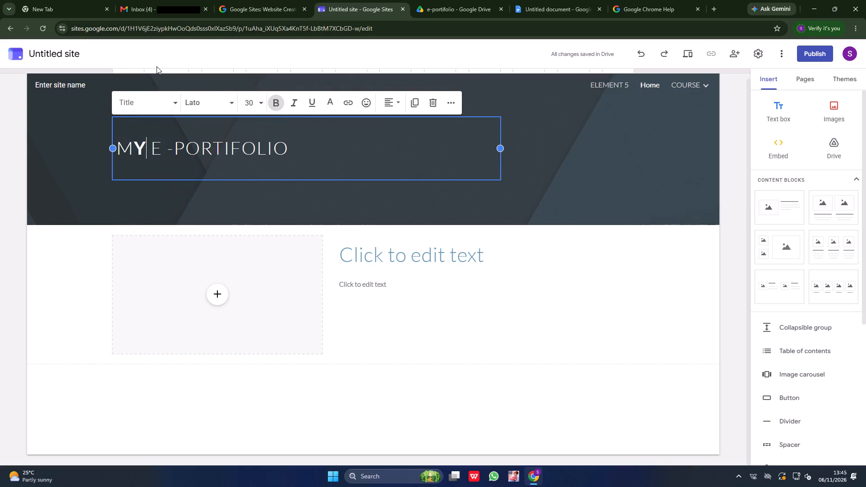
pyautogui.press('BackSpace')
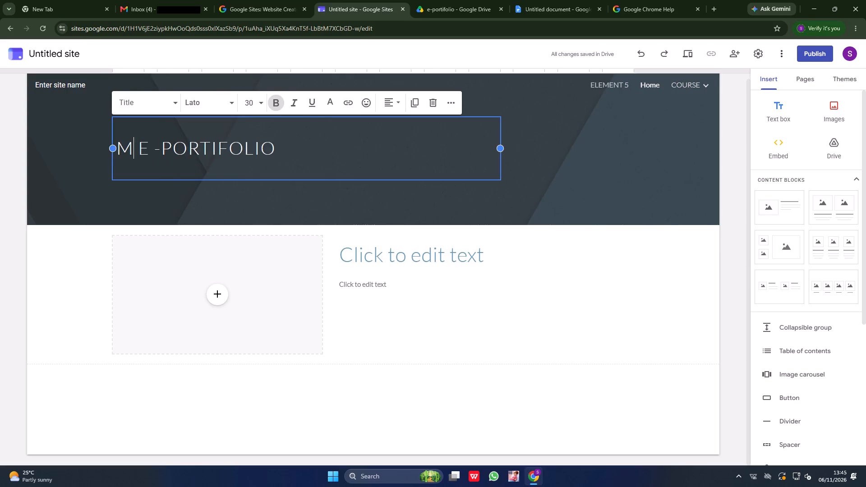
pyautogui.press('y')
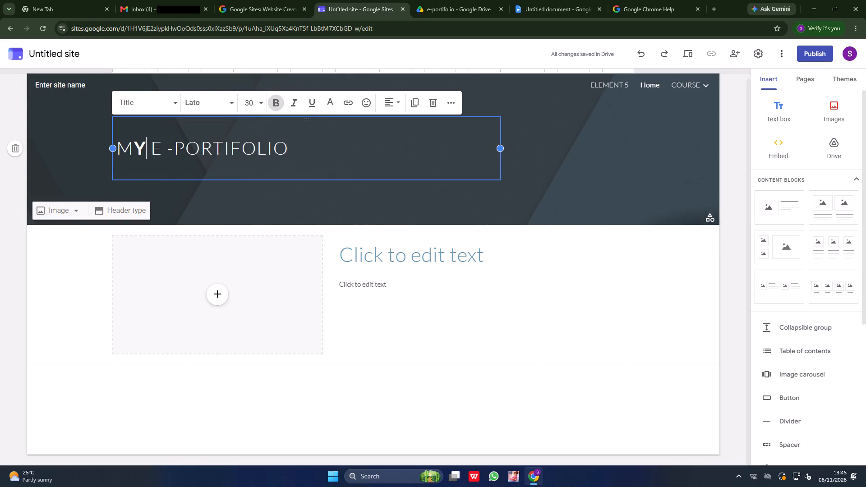
# Make the entire "MY E -PORTIFOLIO" header title bold.
pyautogui.moveTo(121, 152); pyautogui.dragTo(231, 166)
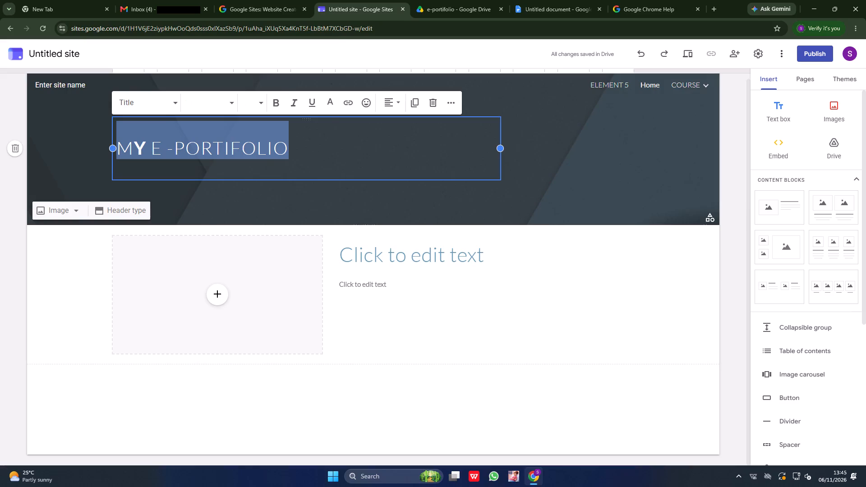
pyautogui.click(278, 97)
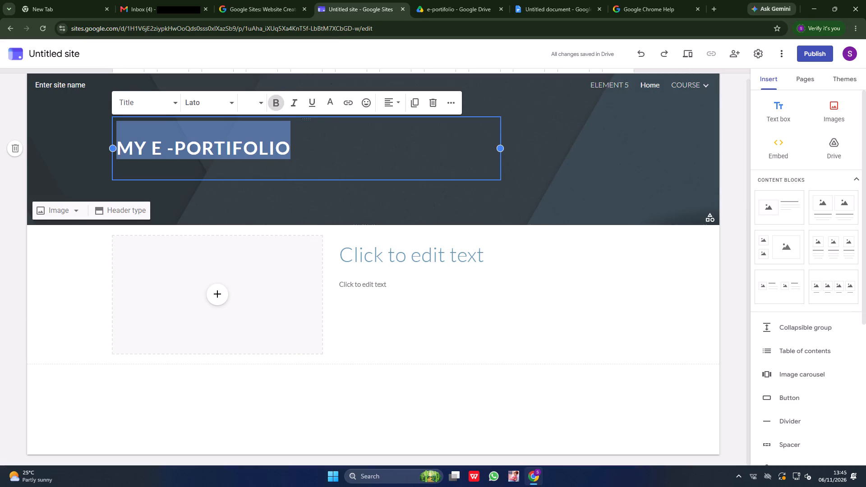
# Move the title text box rightward within the Home page header, towards the centre of the banner.
pyautogui.moveTo(462, 152); pyautogui.dragTo(417, 156, button='right')
pyautogui.moveTo(462, 152); pyautogui.dragTo(417, 157)
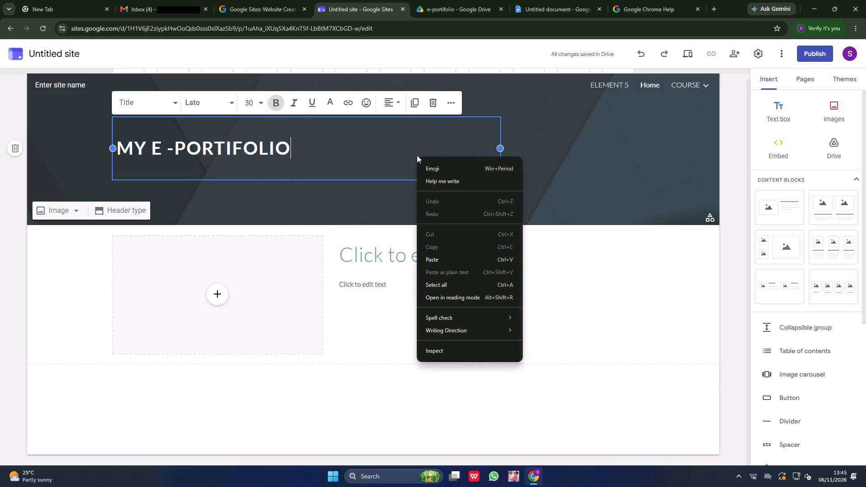
pyautogui.click(360, 155)
pyautogui.moveTo(360, 155); pyautogui.dragTo(357, 180)
pyautogui.click(423, 177)
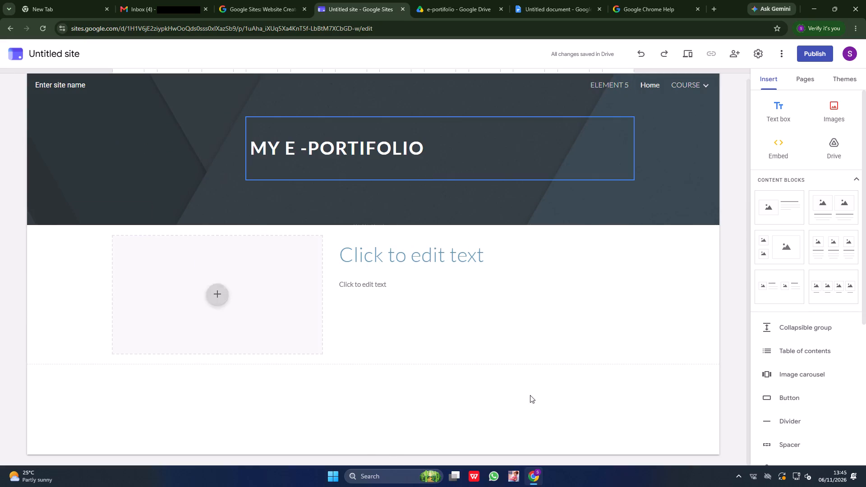
# Set the font size to 24 for the empty heading beside the image placeholder.
pyautogui.click(360, 254)
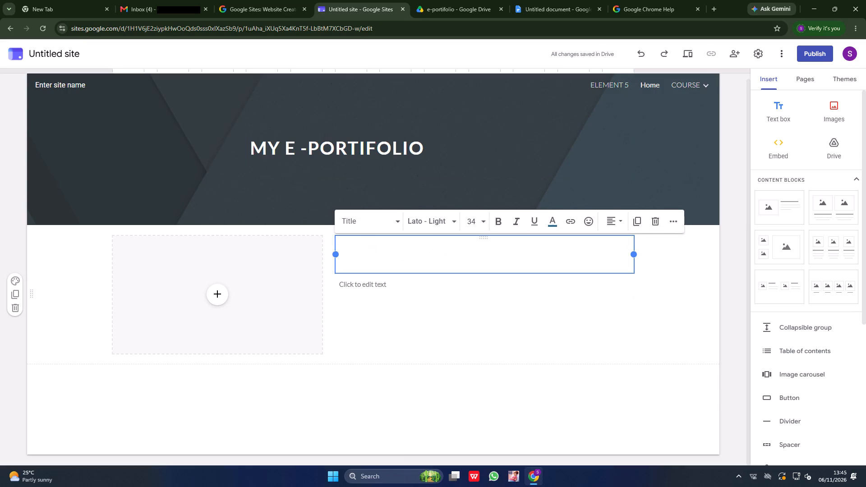
pyautogui.click(481, 219)
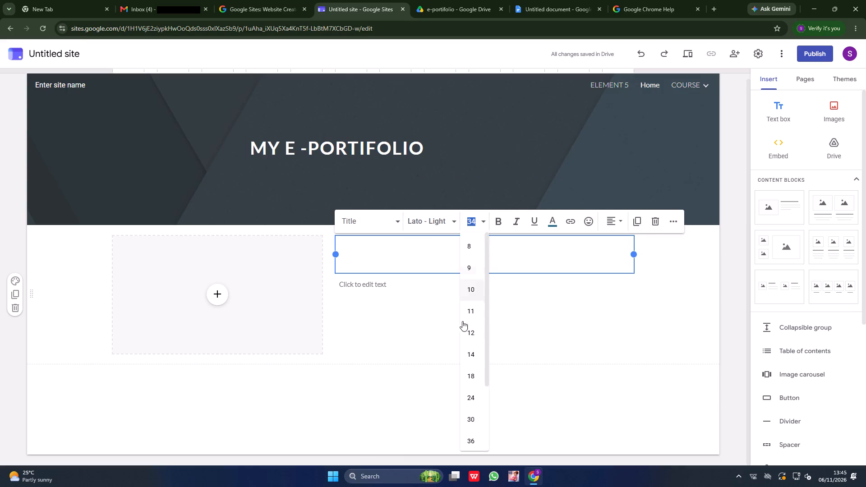
pyautogui.click(473, 395)
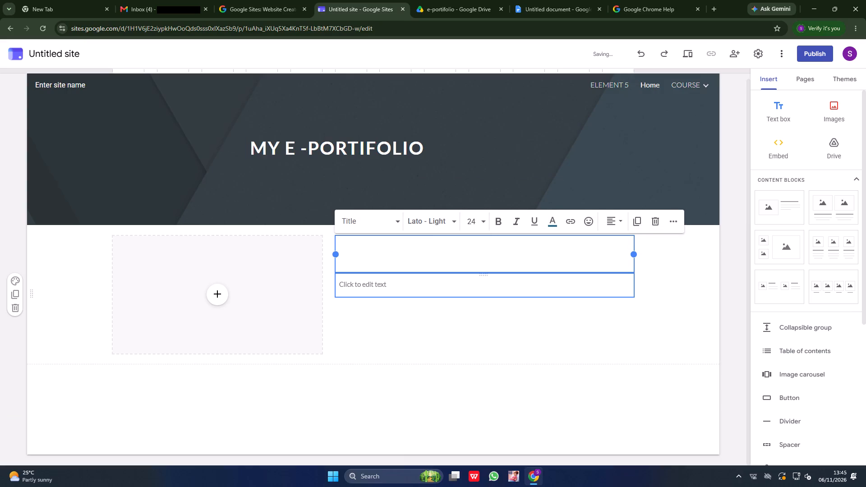
# Fill the heading beside the image placeholder with the label "NAME:" followed by the student's full name.
pyautogui.click(353, 245)
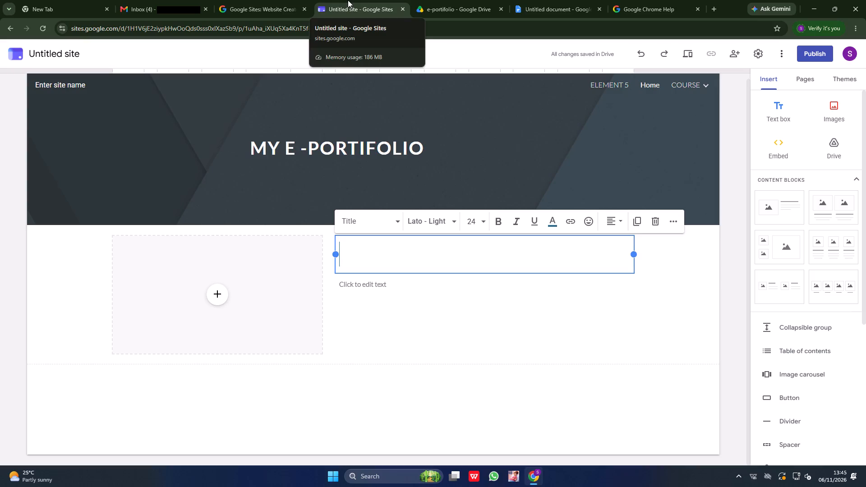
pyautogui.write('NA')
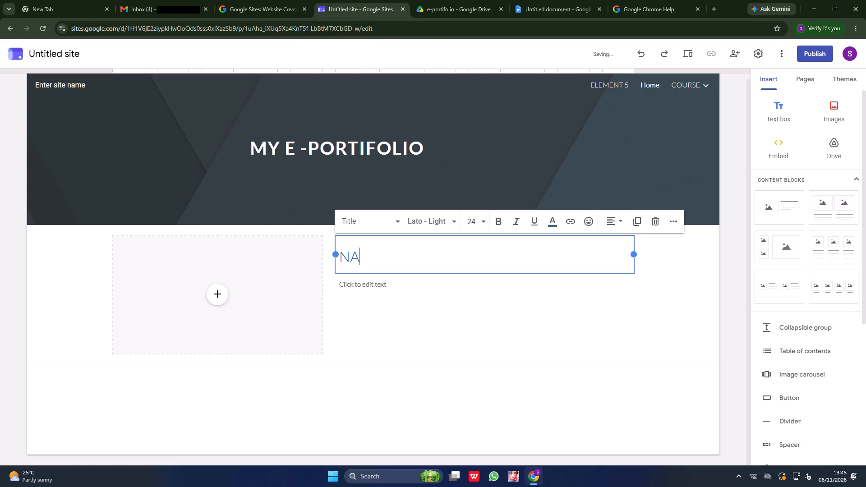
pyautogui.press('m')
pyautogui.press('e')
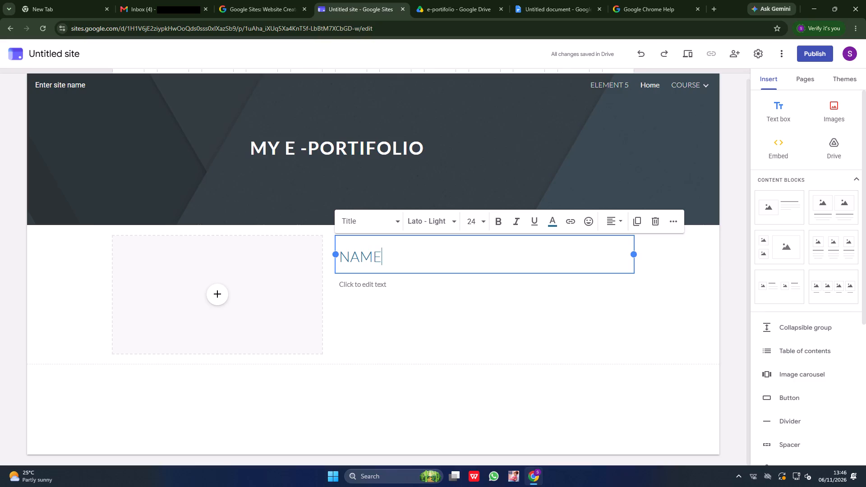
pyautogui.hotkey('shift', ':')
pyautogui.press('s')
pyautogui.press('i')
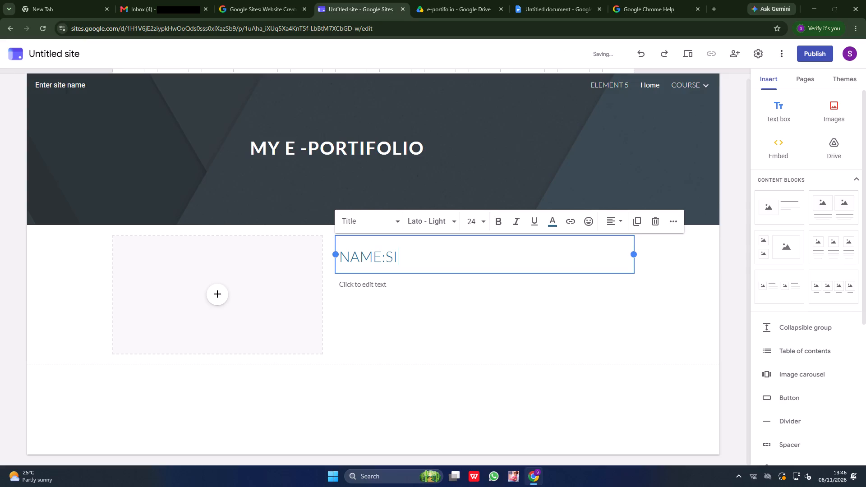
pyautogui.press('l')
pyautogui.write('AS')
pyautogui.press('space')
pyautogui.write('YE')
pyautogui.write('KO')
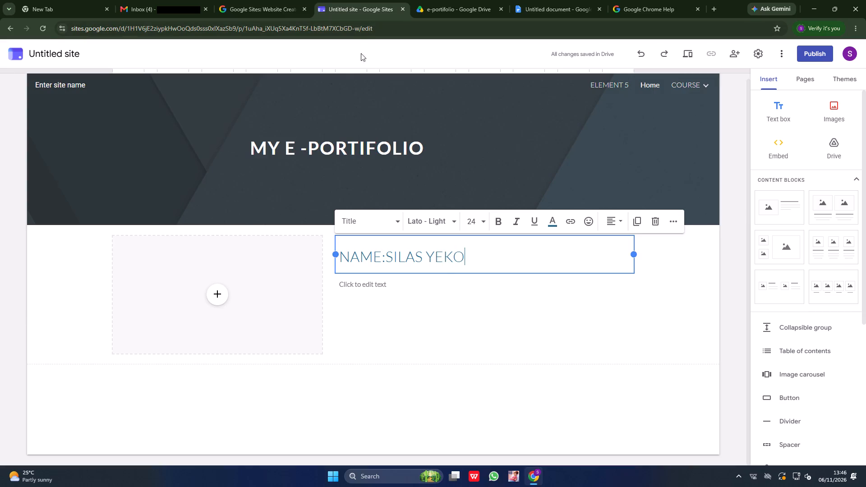
pyautogui.click(463, 261)
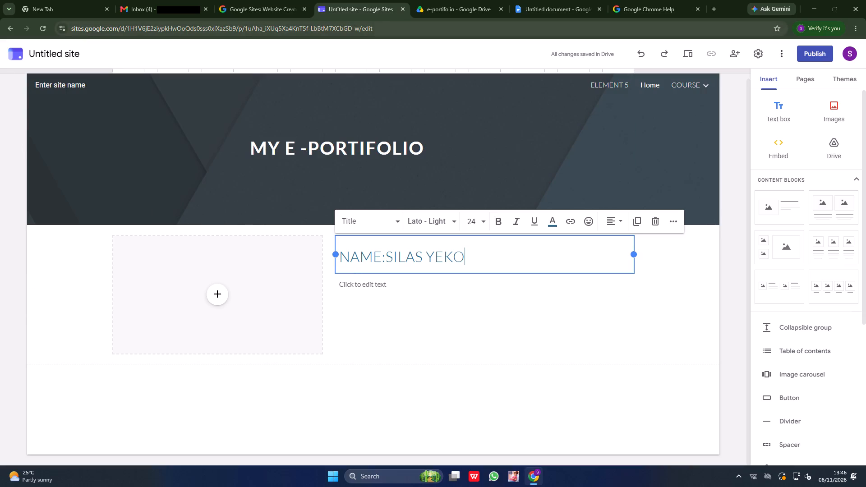
pyautogui.click(462, 267)
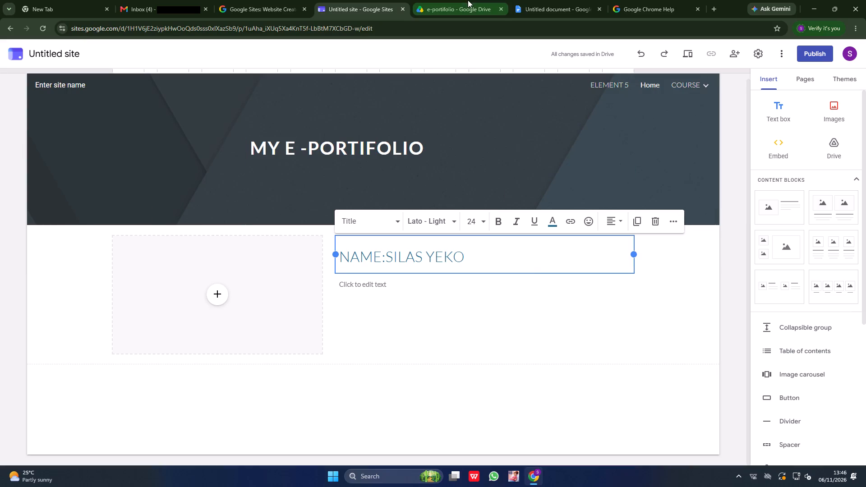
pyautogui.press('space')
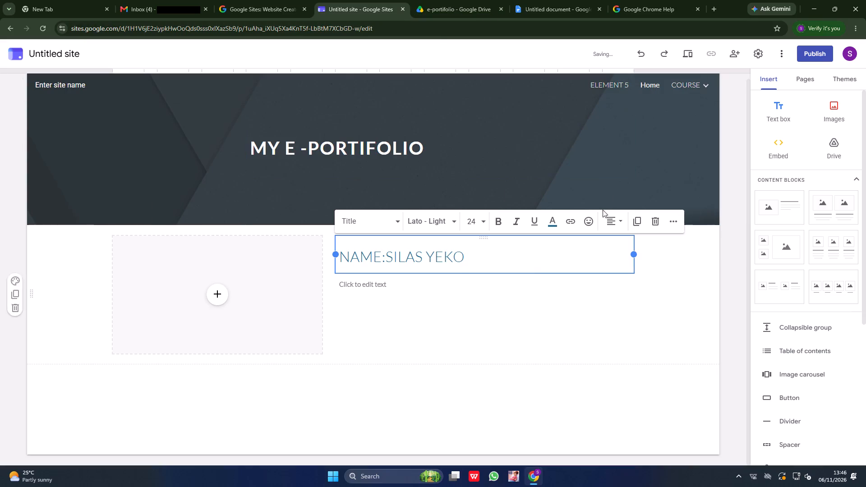
# Add a new line under the name in the same text box and set its font size to 24.
pyautogui.press('Return')
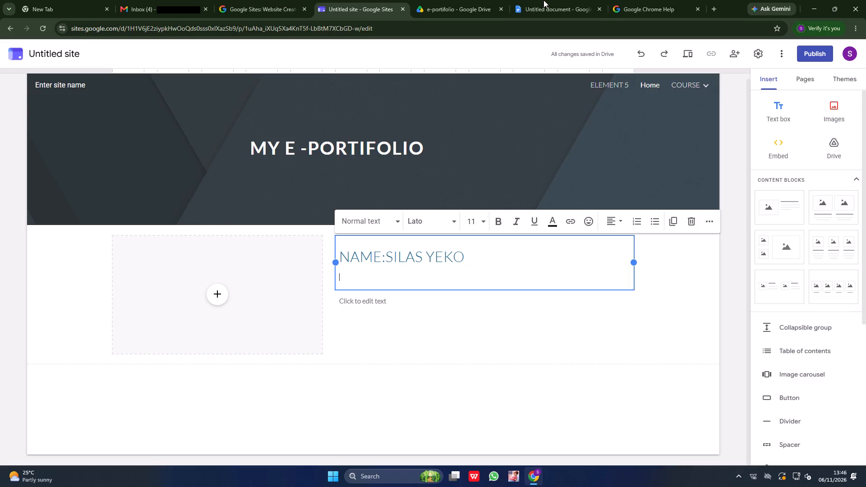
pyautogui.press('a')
pyautogui.press('BackSpace')
pyautogui.click(472, 225)
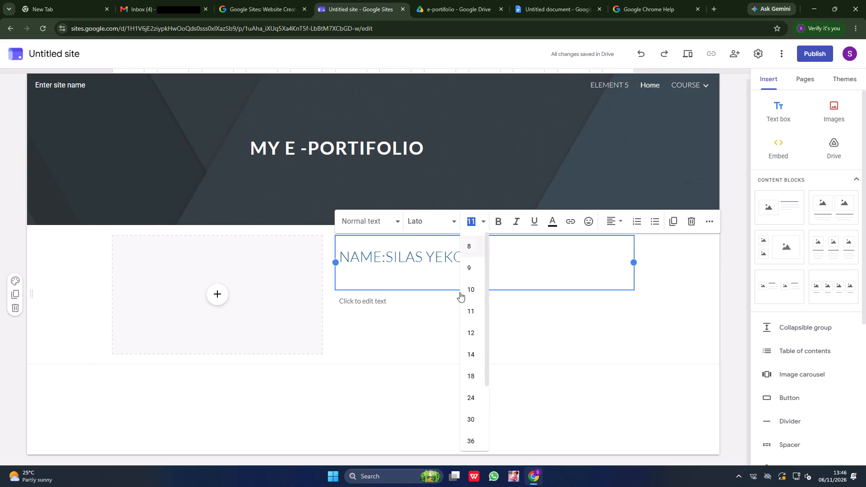
pyautogui.click(474, 396)
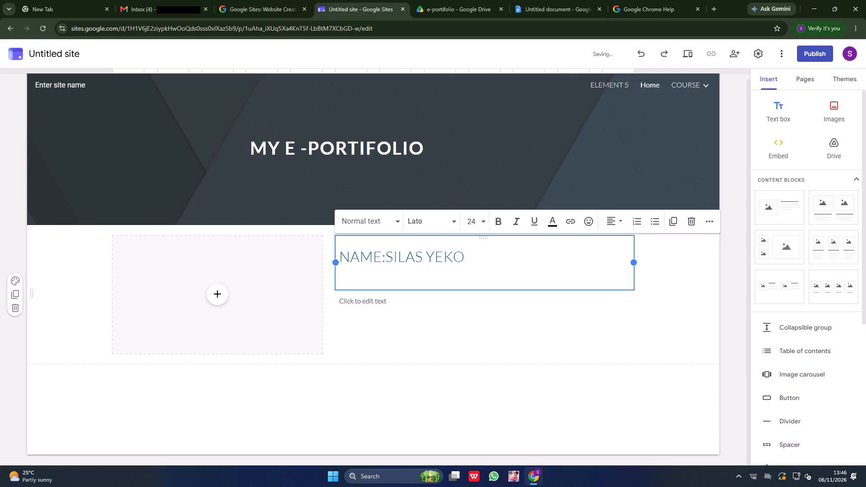
# Enter the label "ADMISSION:" followed by the student's admission number on the line below the name.
pyautogui.click(347, 273)
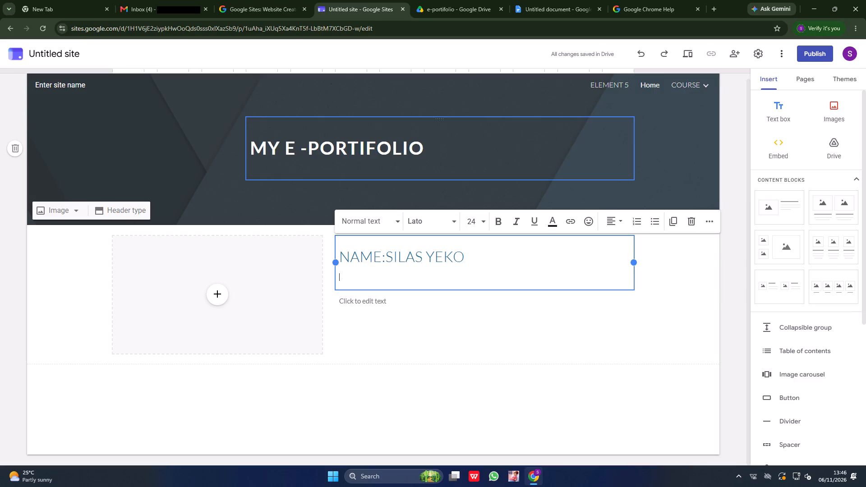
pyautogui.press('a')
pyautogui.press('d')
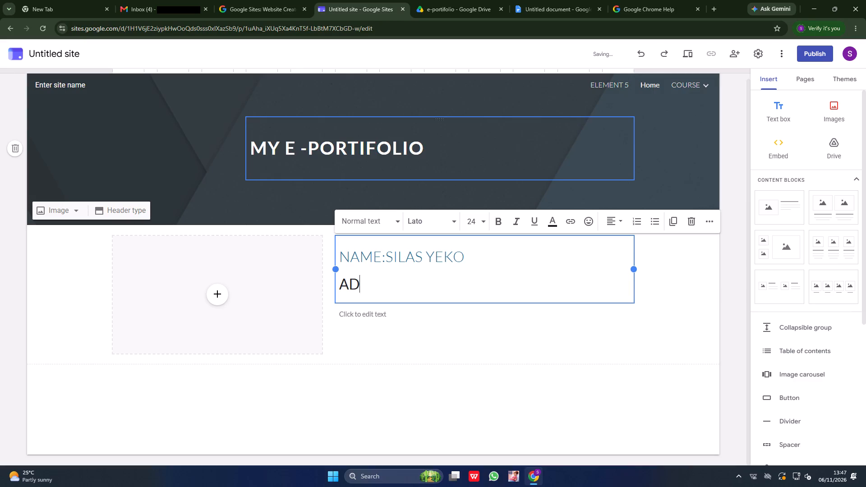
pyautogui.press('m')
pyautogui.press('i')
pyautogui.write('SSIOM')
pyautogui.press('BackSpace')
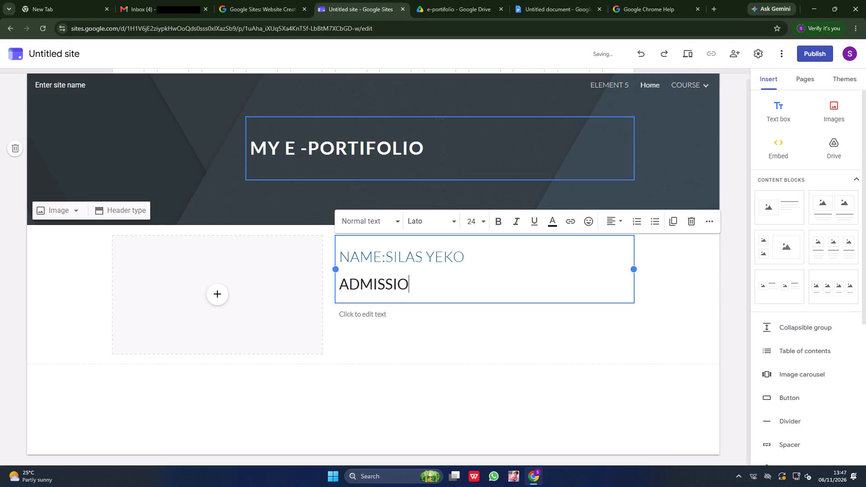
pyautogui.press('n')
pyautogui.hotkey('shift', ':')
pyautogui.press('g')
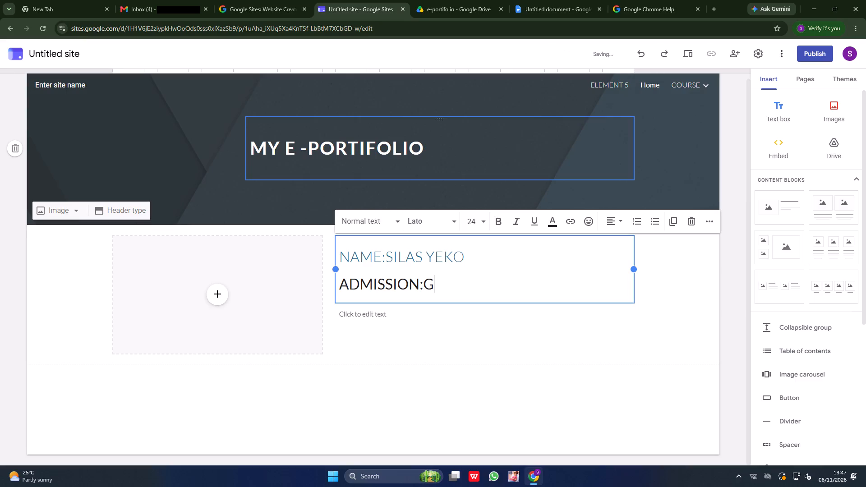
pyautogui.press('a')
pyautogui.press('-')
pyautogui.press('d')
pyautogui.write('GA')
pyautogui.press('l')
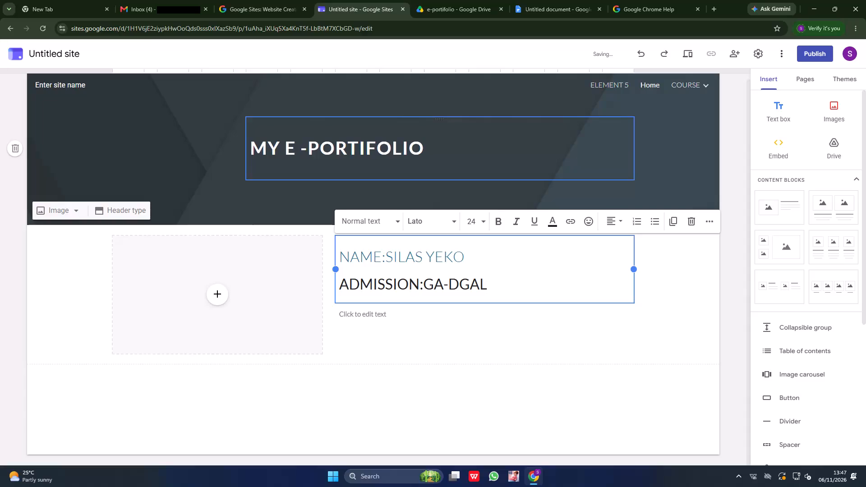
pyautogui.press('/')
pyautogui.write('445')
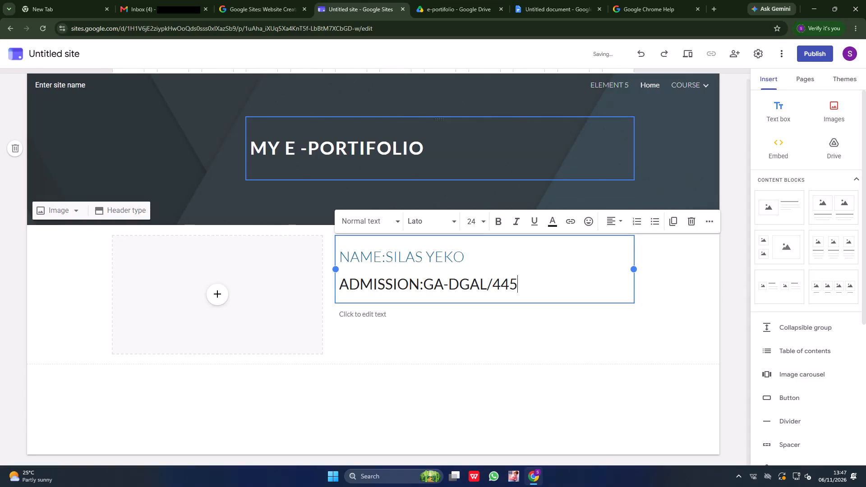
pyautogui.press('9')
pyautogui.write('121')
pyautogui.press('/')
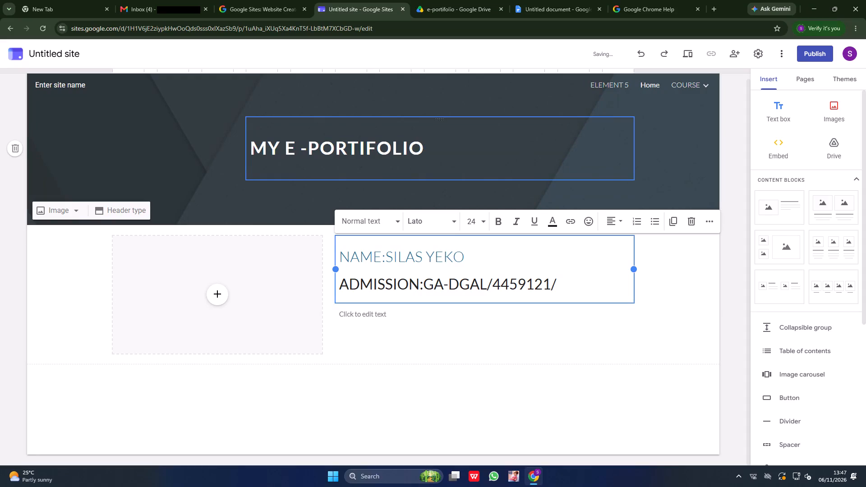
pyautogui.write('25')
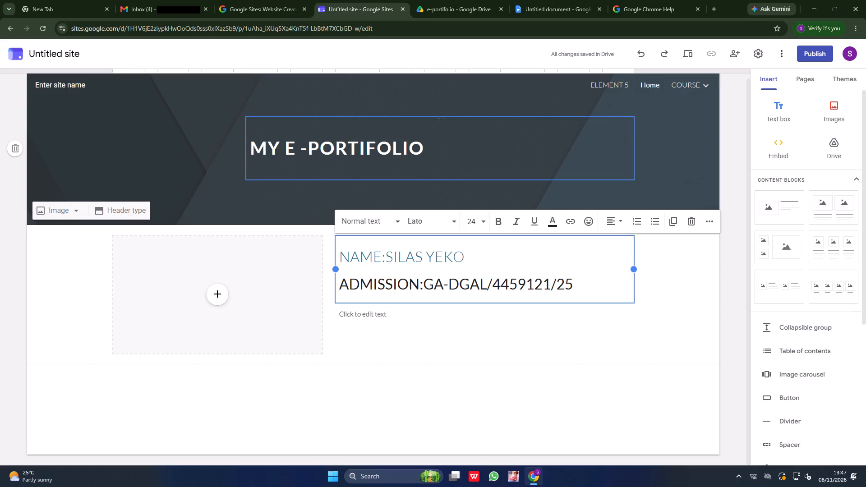
# Add the line "COURSE:GENERAL AGRICULTURE" below the admission number in the same text box.
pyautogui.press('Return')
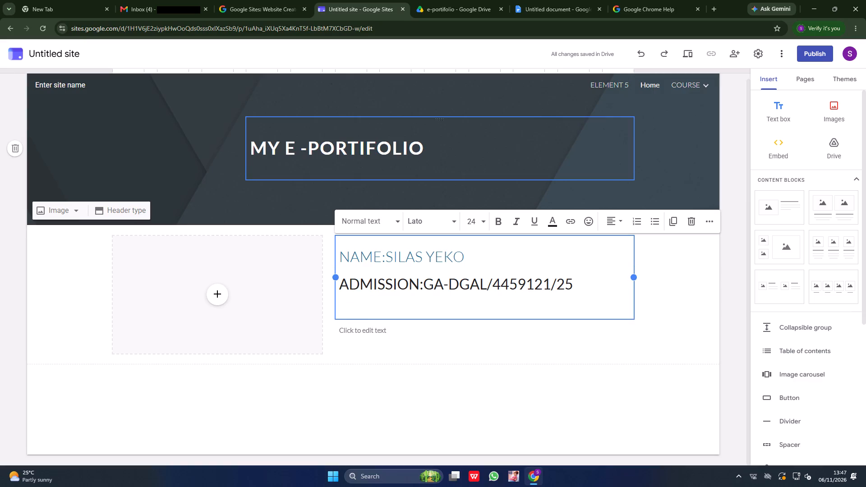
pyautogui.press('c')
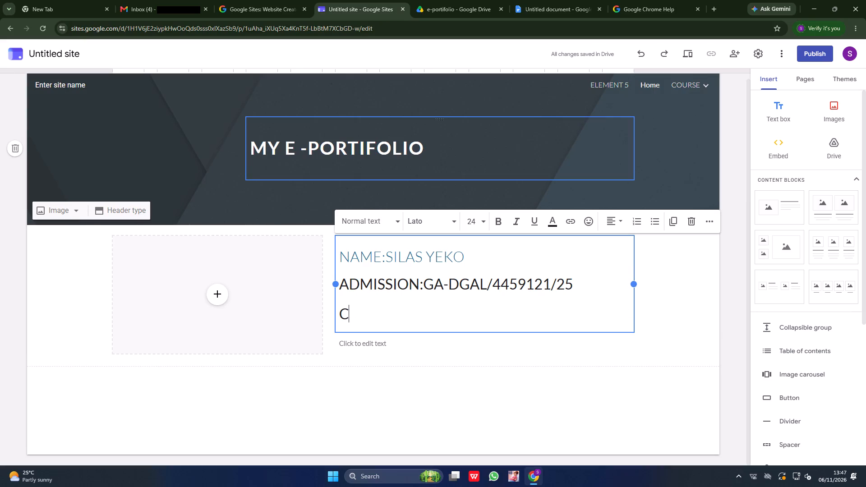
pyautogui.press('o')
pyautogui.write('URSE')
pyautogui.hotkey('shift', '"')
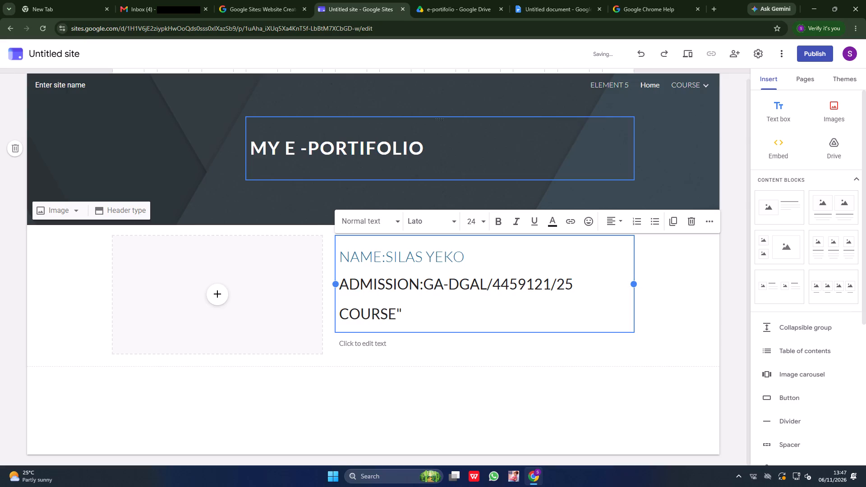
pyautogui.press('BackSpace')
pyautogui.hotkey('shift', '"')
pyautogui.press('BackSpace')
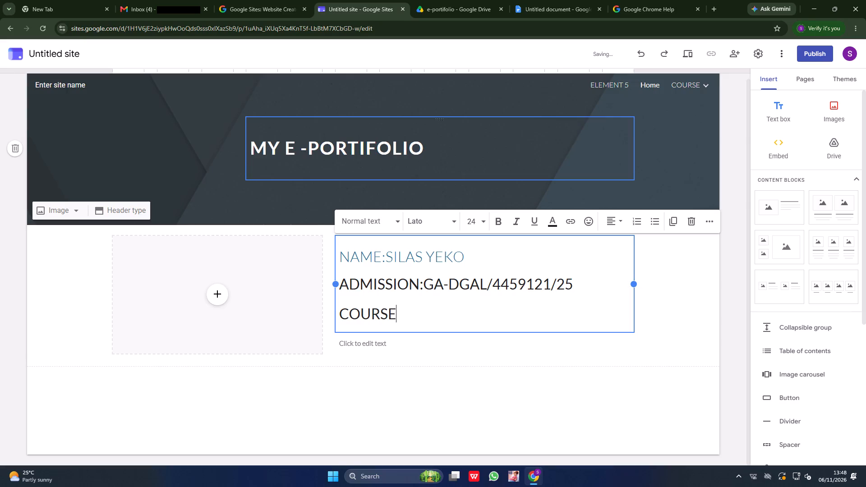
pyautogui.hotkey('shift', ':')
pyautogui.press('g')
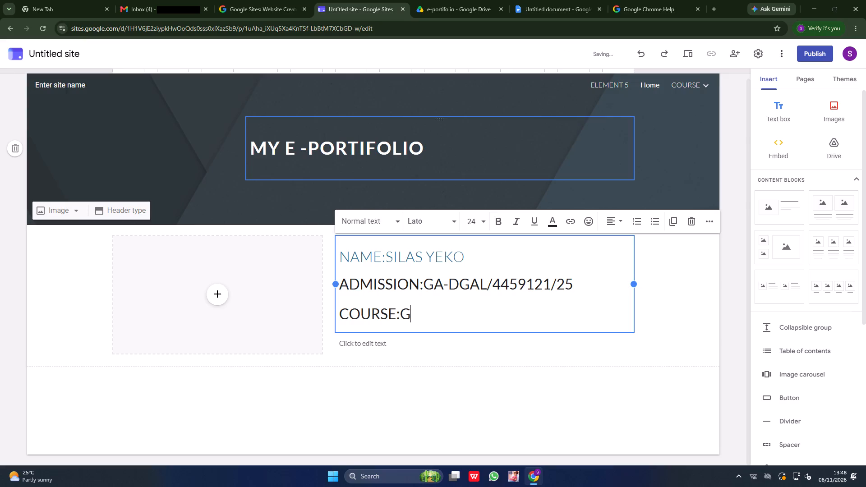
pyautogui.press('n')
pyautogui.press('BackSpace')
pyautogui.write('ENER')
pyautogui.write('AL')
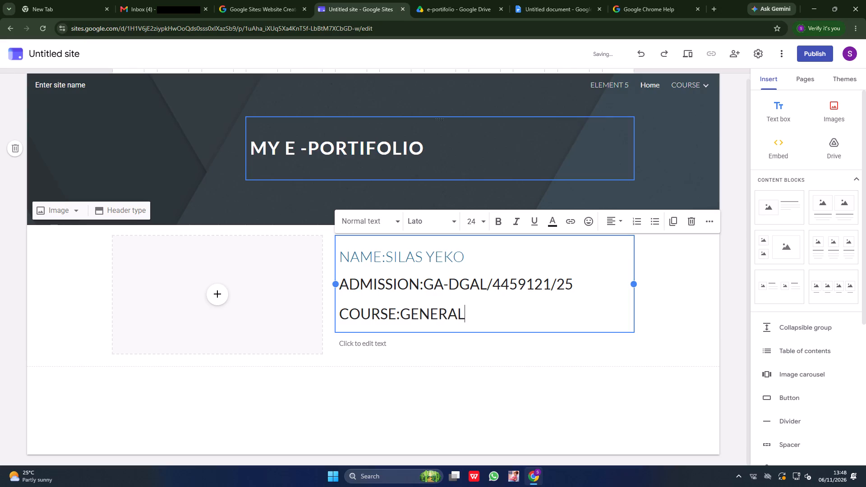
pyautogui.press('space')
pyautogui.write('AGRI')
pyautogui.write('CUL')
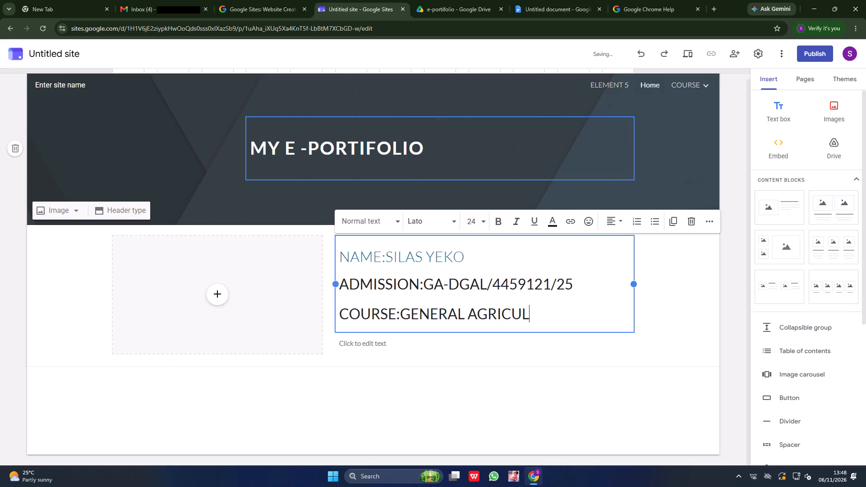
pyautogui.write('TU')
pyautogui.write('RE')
# Add the label "DEPARTMENT" on a new line below the course.
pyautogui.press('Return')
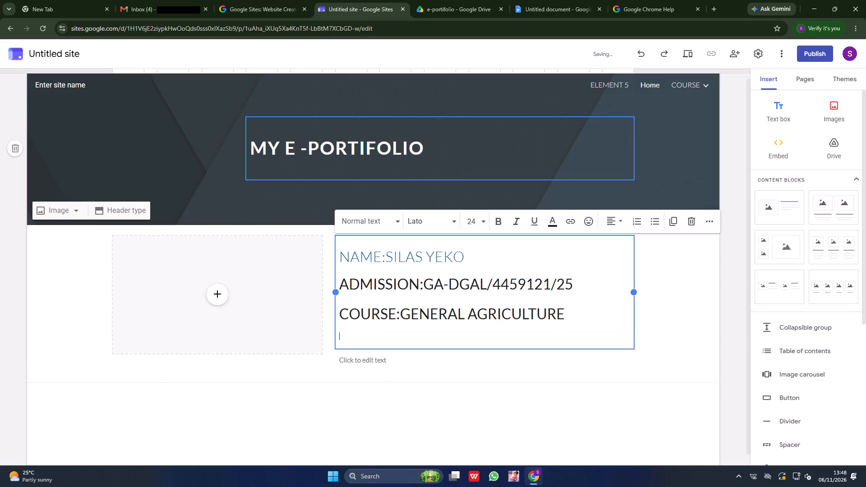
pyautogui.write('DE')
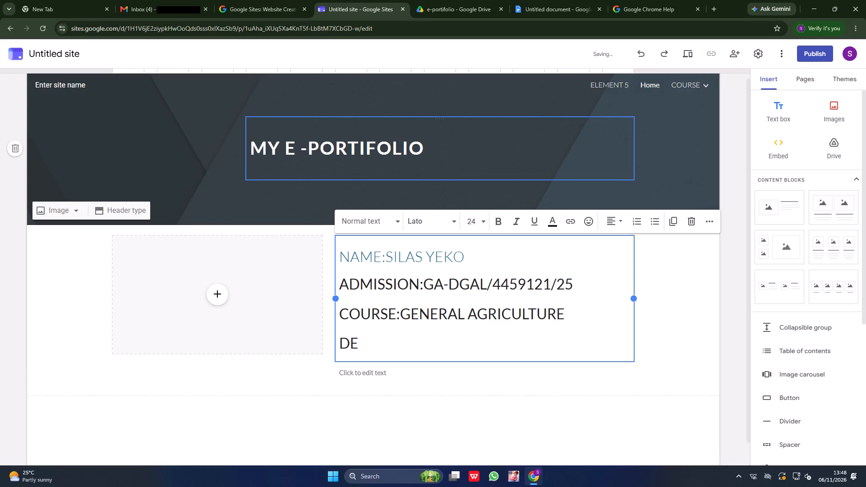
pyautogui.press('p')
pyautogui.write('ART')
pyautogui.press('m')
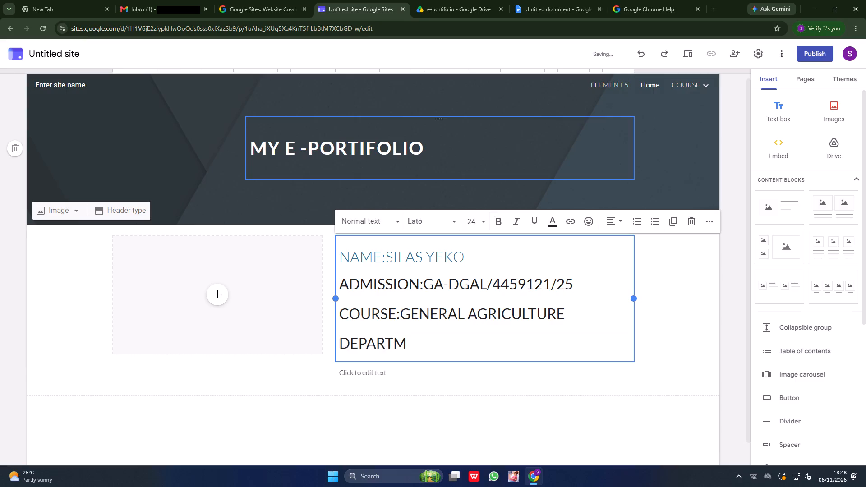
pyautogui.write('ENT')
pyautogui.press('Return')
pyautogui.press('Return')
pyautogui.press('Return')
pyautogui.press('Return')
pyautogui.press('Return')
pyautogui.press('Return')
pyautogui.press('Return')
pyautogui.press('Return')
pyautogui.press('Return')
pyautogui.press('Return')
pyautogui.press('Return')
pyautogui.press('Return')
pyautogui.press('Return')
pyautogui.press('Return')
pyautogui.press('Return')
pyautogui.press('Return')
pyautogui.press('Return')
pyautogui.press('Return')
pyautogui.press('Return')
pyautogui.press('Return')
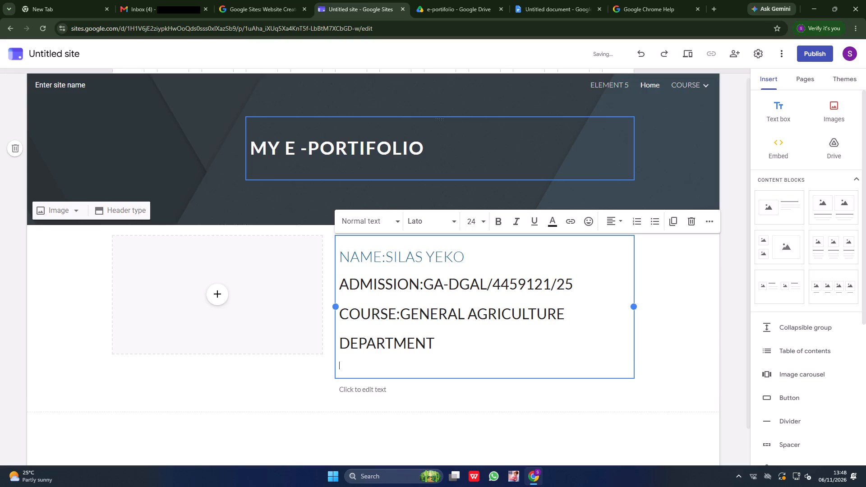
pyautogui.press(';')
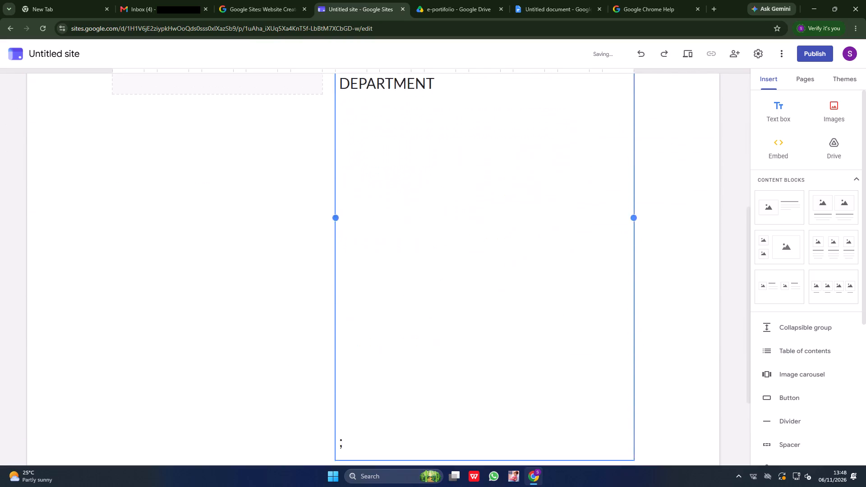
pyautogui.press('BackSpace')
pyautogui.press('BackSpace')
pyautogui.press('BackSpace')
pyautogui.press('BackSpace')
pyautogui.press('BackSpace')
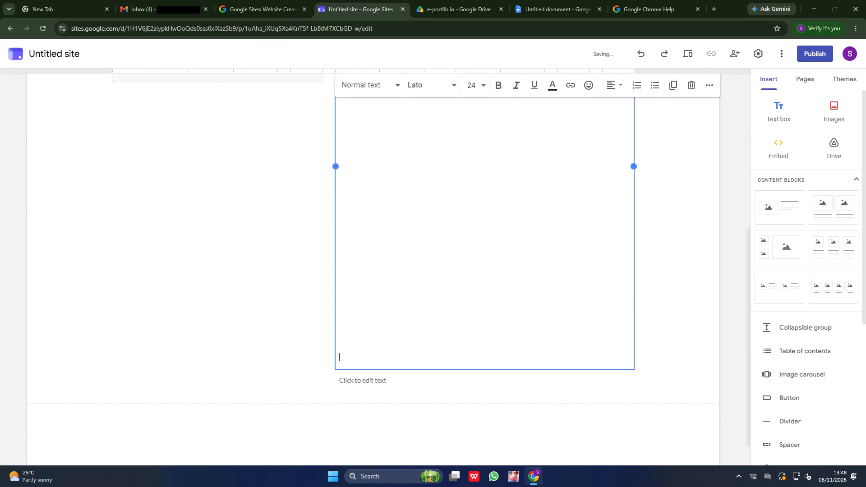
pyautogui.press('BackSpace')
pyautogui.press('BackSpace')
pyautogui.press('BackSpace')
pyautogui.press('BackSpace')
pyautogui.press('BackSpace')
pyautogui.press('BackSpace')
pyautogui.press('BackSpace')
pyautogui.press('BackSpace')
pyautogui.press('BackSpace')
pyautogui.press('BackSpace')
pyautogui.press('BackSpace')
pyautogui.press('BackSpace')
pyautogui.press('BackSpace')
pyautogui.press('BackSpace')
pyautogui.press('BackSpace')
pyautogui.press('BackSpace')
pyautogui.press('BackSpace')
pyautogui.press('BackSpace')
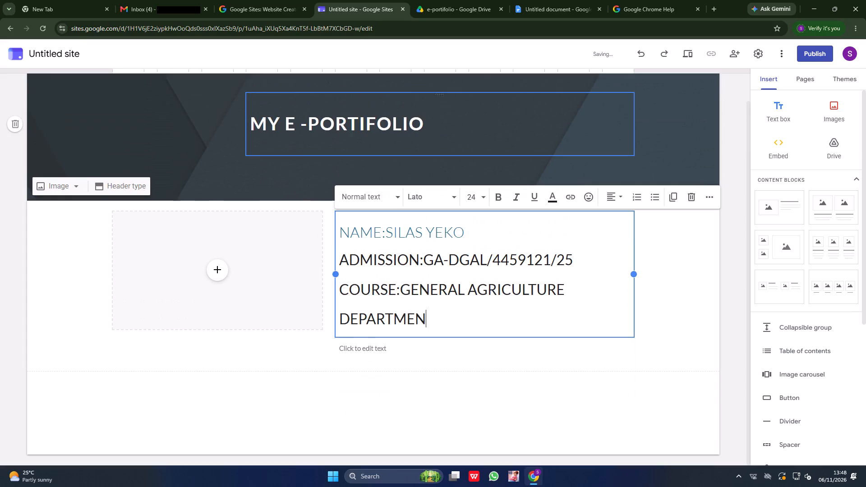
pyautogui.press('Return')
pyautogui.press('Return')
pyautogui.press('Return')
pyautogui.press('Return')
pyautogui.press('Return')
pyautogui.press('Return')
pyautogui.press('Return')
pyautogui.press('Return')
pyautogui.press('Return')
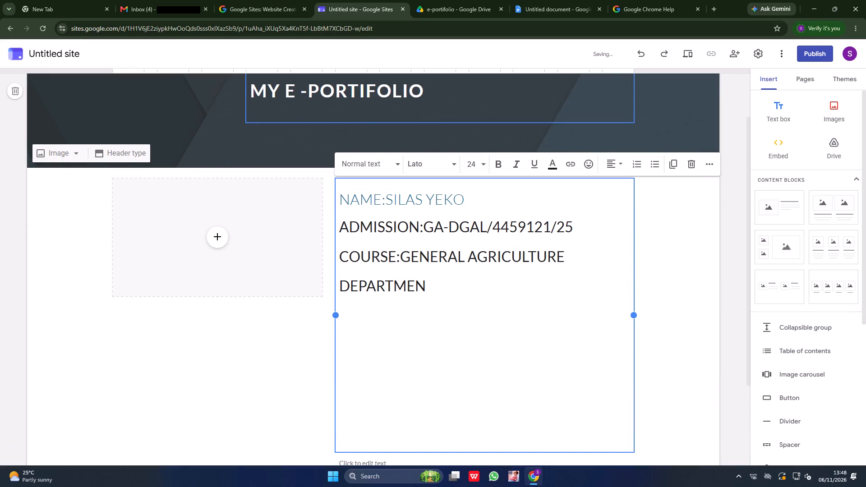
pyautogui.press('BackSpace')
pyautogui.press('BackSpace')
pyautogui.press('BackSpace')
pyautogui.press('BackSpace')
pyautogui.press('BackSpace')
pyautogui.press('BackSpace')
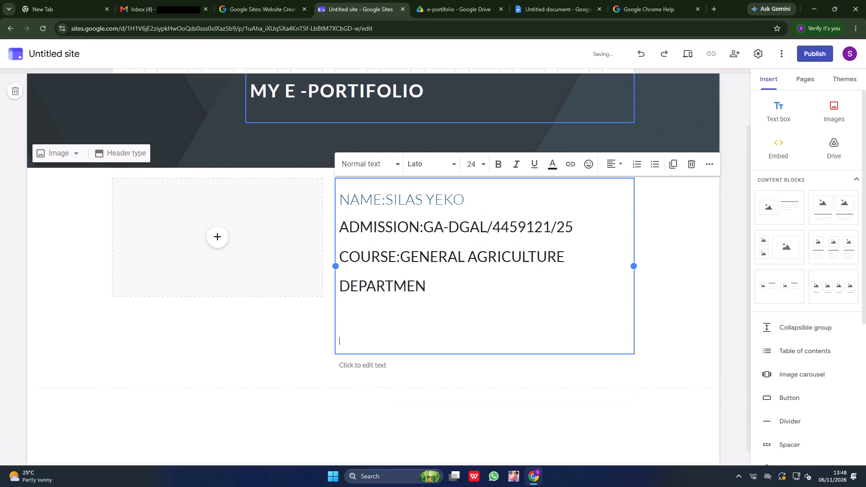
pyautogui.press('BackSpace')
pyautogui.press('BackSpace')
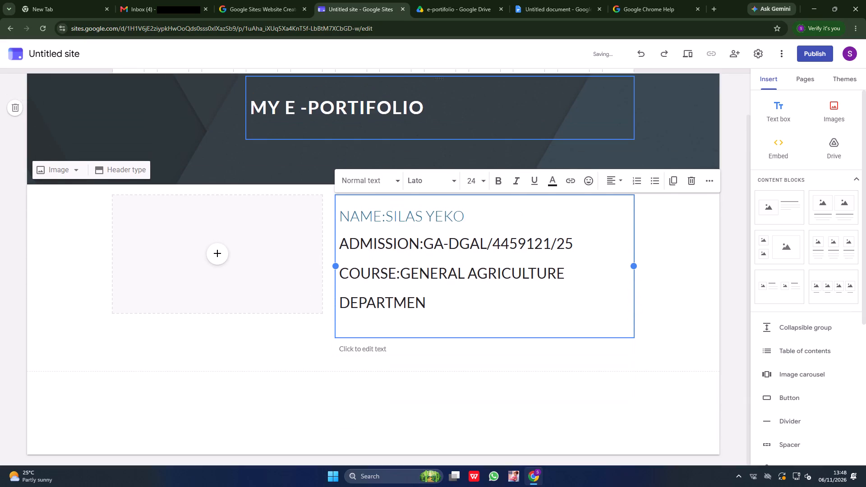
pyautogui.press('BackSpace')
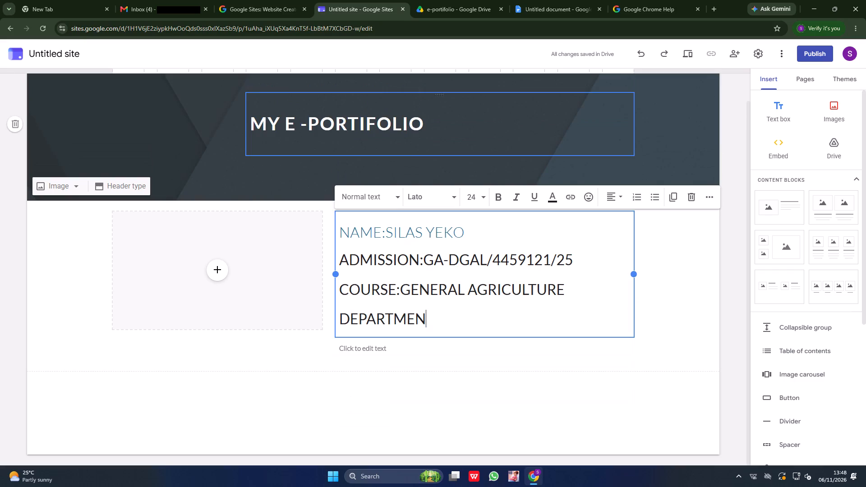
# Complete the department line as "DEPARTMEN:AGRICULTURE" and add an empty line below it.
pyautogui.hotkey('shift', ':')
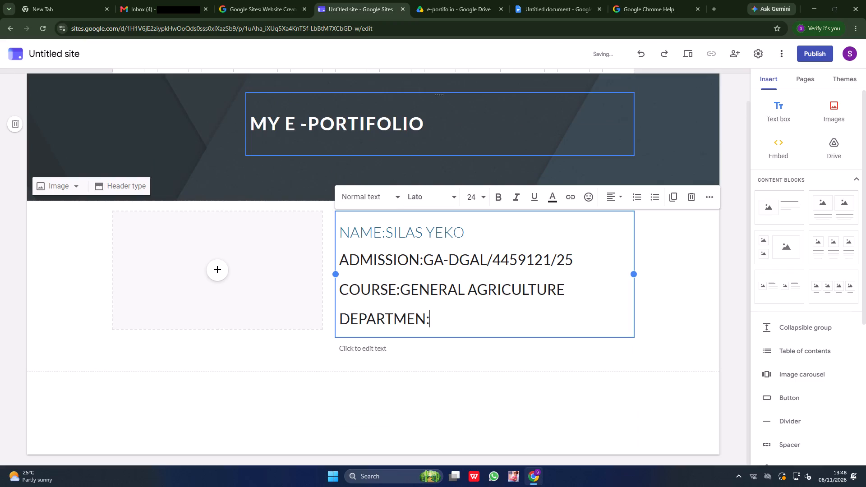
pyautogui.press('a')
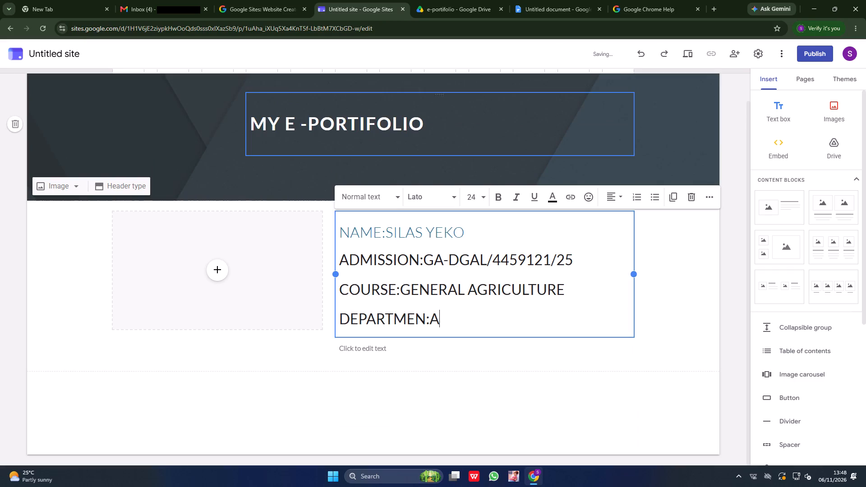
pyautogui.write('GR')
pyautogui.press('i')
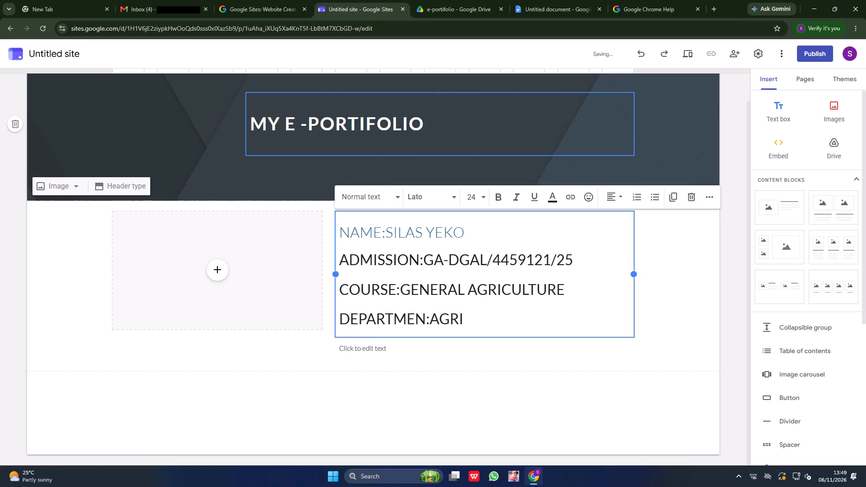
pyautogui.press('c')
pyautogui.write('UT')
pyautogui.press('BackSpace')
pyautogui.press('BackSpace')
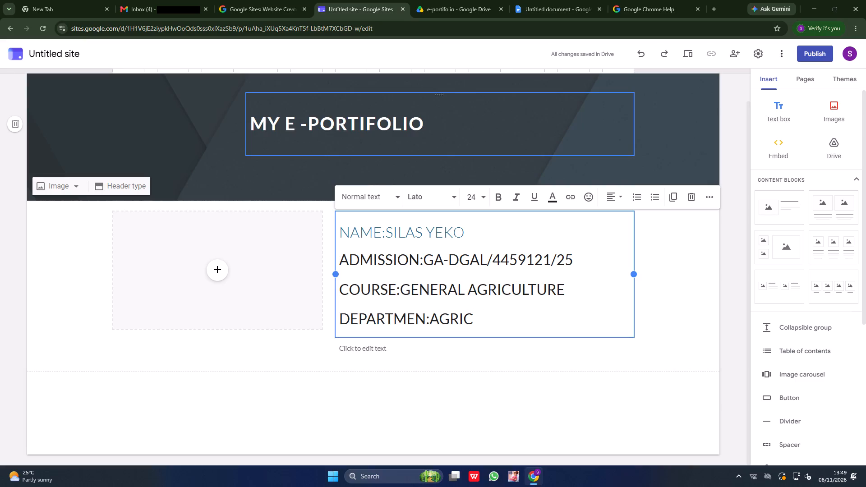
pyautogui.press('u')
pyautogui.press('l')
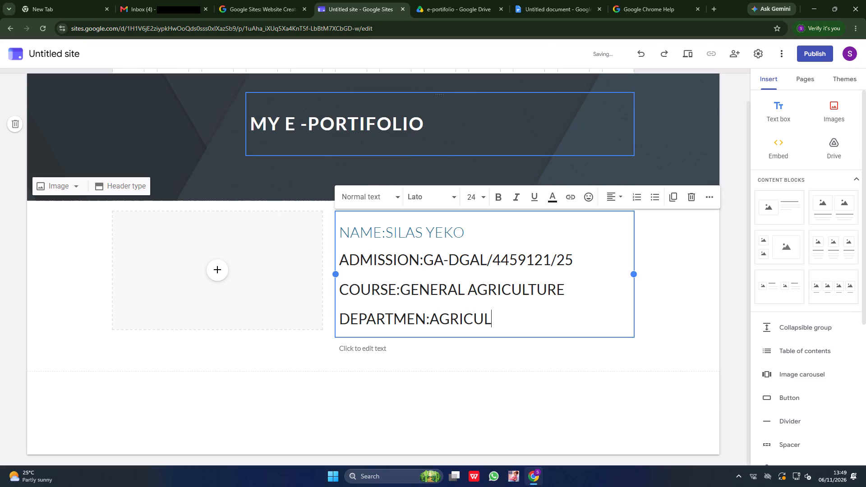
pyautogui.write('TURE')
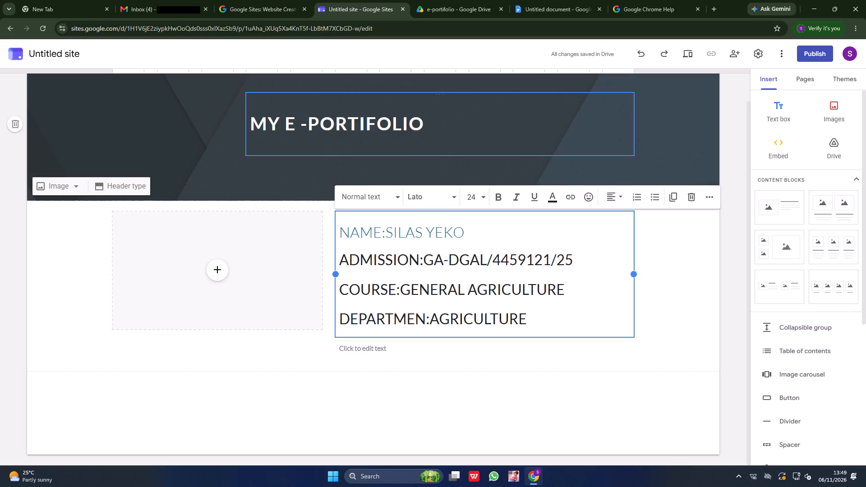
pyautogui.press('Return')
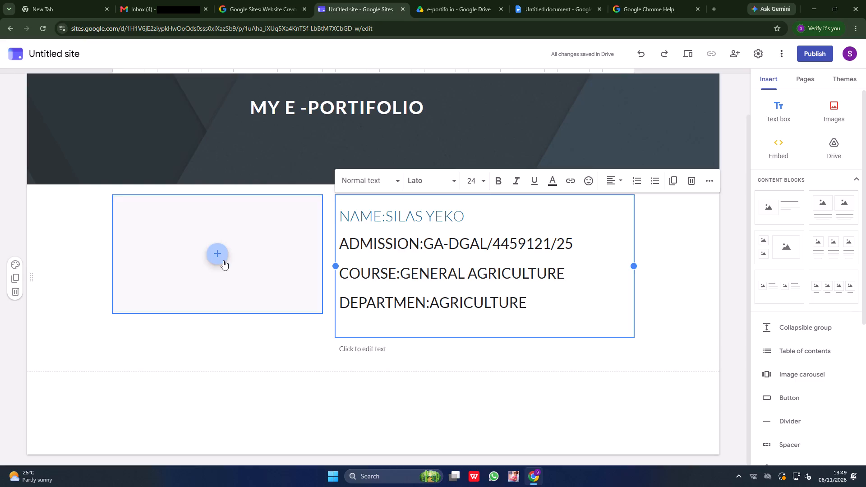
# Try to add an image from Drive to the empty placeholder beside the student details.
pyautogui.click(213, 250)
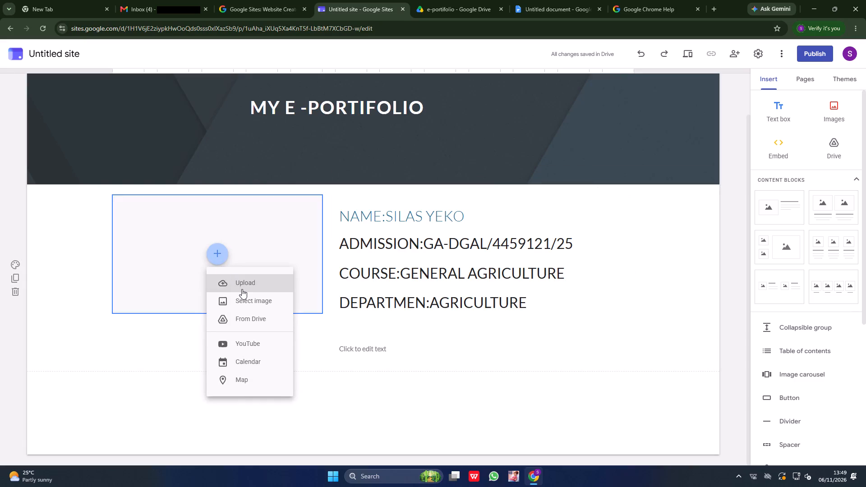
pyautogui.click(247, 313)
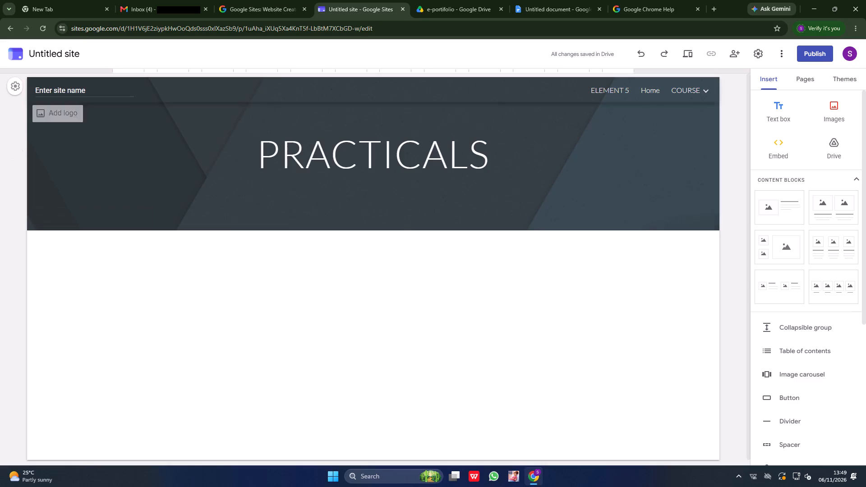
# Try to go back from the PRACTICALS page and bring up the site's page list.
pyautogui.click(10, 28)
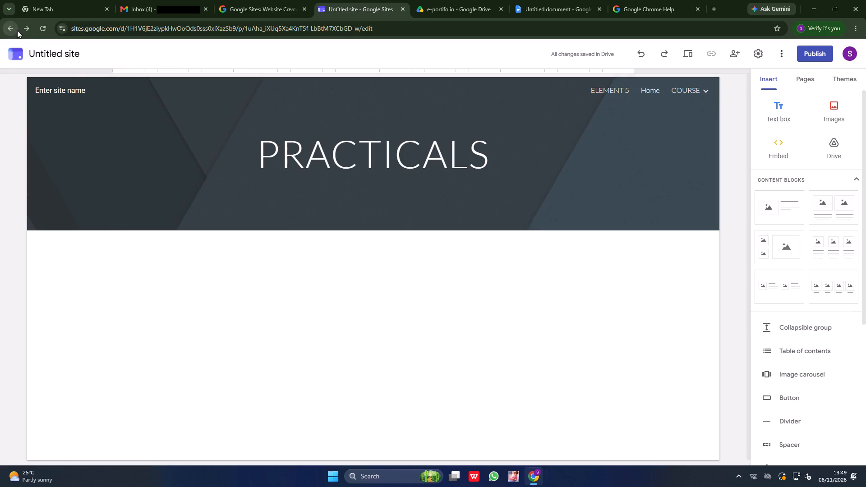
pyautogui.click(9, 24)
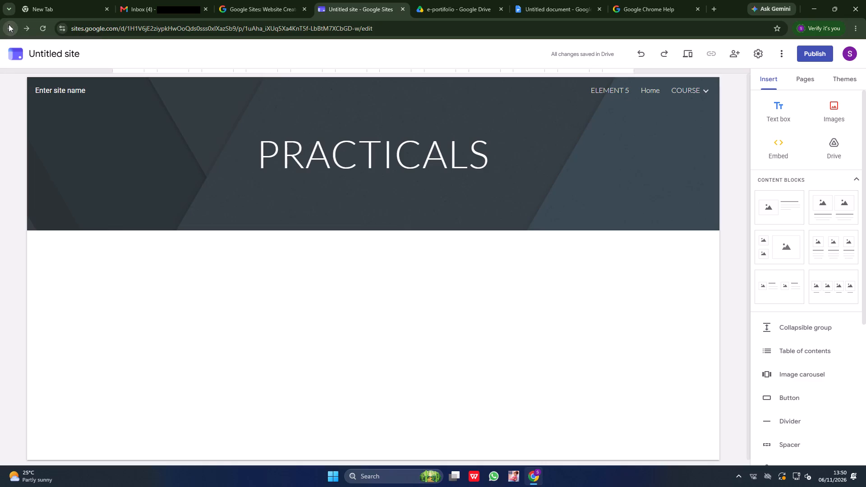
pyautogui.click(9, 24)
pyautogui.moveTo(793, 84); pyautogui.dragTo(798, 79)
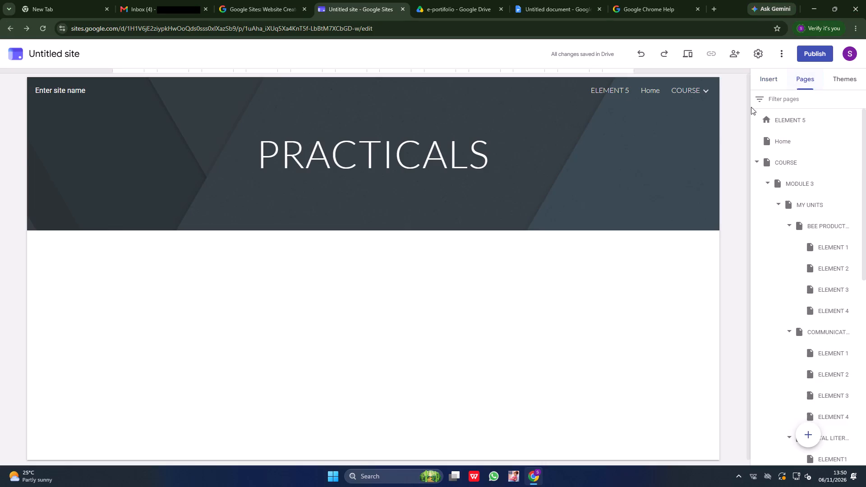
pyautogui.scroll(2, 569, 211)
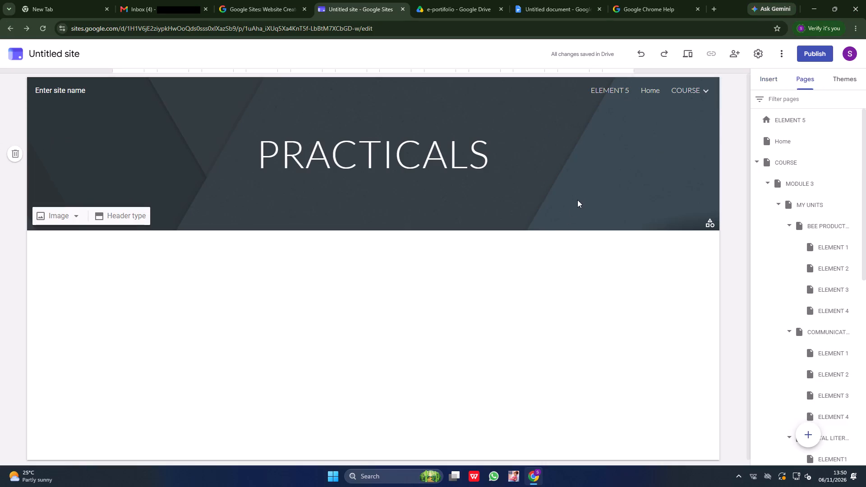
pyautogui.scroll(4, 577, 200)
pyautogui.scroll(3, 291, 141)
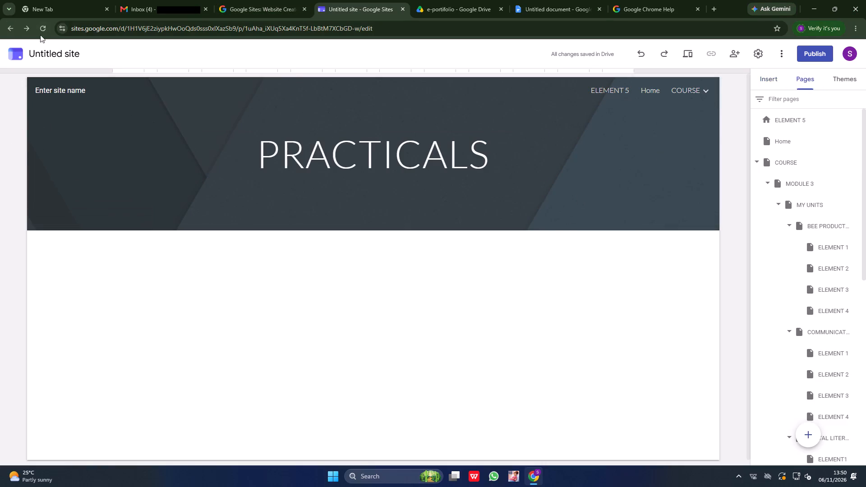
# Delete the whole title text "PRACTICALS" from the page header.
pyautogui.click(235, 147)
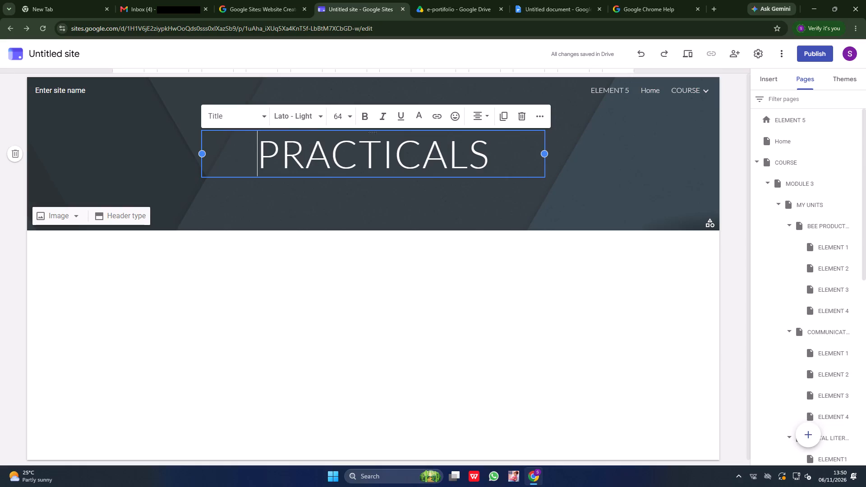
pyautogui.click(502, 153)
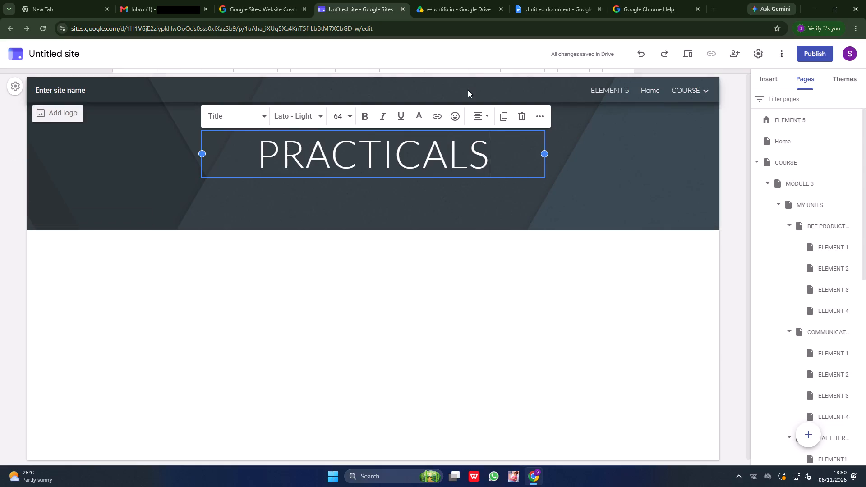
pyautogui.press('BackSpace')
pyautogui.press('BackSpace')
pyautogui.press('BackSpace')
pyautogui.press('BackSpace')
pyautogui.press('BackSpace')
pyautogui.press('BackSpace')
pyautogui.press('BackSpace')
pyautogui.press('BackSpace')
pyautogui.press('BackSpace')
pyautogui.press('BackSpace')
pyautogui.press('BackSpace')
pyautogui.press('BackSpace')
pyautogui.press('BackSpace')
pyautogui.press('BackSpace')
pyautogui.press('BackSpace')
pyautogui.press('BackSpace')
pyautogui.press('BackSpace')
pyautogui.press('BackSpace')
pyautogui.press('BackSpace')
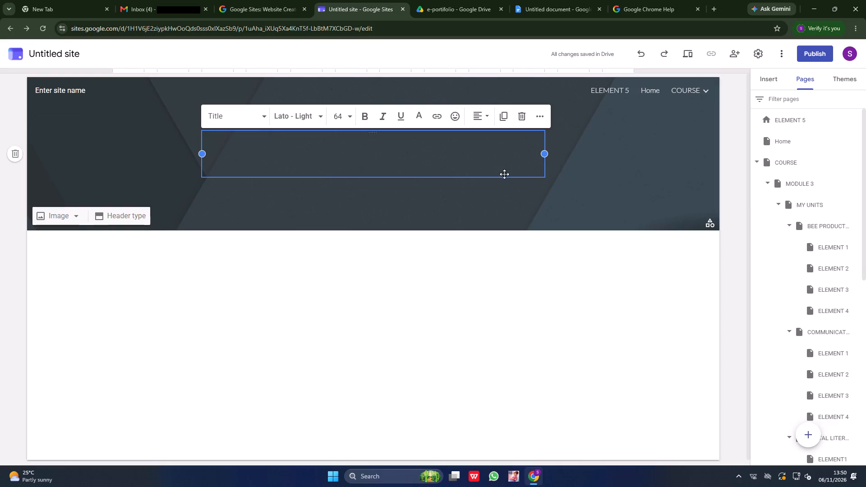
# Move the emptied title text box to the left side of the header banner.
pyautogui.moveTo(495, 155); pyautogui.dragTo(539, 161, button='right')
pyautogui.moveTo(495, 155); pyautogui.dragTo(539, 161)
pyautogui.moveTo(539, 161); pyautogui.dragTo(553, 158)
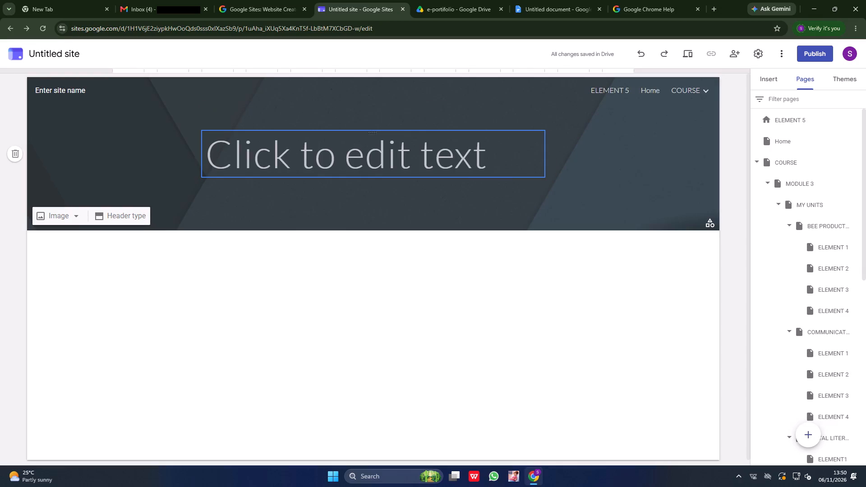
pyautogui.moveTo(541, 158); pyautogui.dragTo(560, 156)
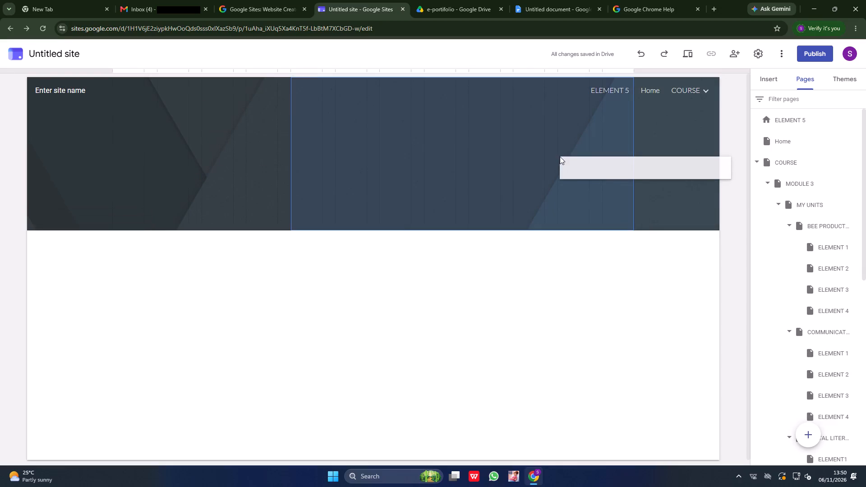
pyautogui.moveTo(560, 156); pyautogui.dragTo(287, 148)
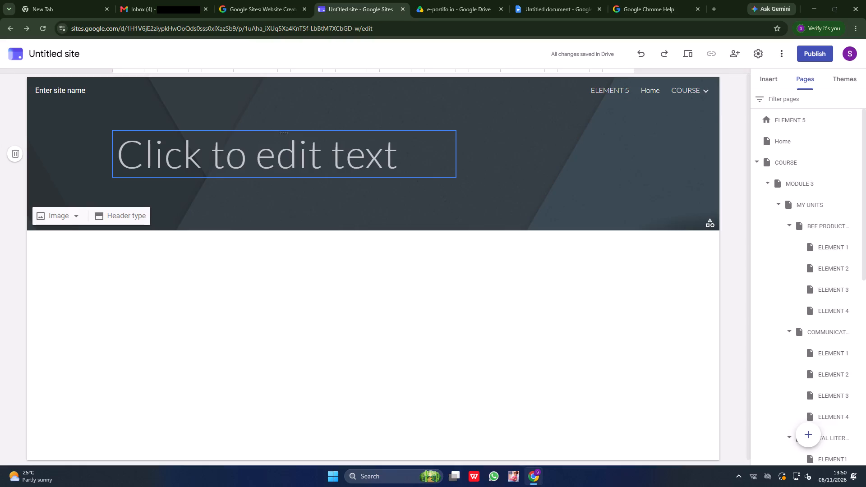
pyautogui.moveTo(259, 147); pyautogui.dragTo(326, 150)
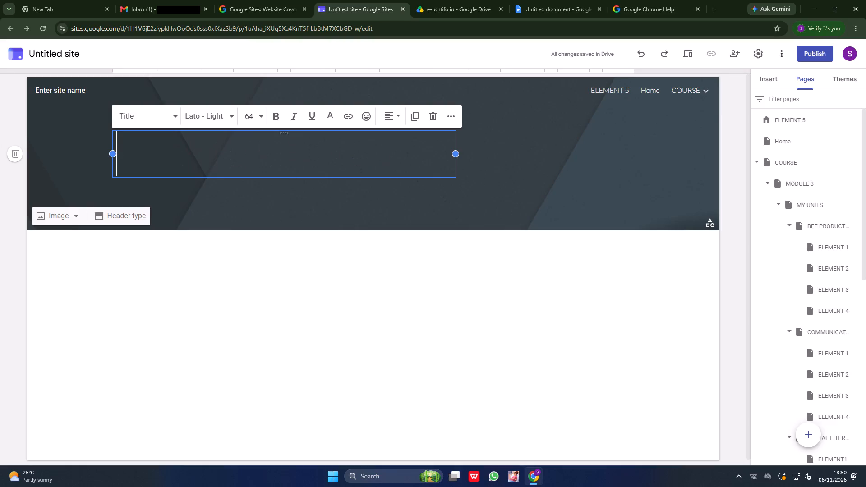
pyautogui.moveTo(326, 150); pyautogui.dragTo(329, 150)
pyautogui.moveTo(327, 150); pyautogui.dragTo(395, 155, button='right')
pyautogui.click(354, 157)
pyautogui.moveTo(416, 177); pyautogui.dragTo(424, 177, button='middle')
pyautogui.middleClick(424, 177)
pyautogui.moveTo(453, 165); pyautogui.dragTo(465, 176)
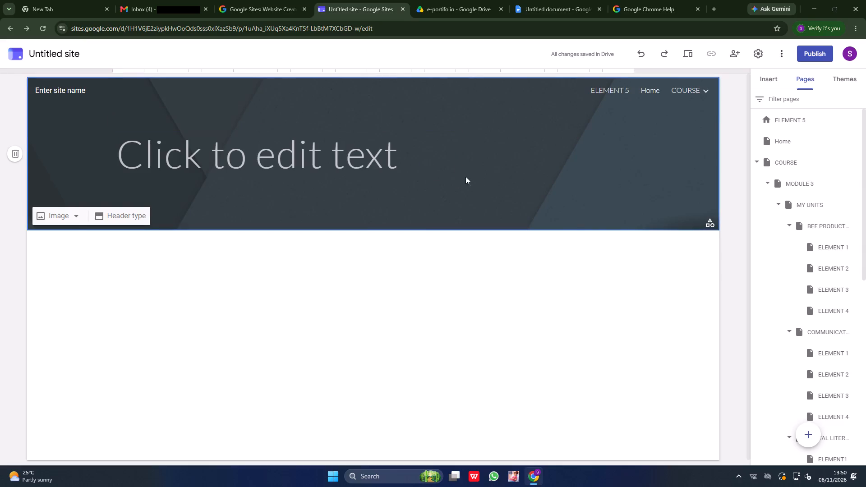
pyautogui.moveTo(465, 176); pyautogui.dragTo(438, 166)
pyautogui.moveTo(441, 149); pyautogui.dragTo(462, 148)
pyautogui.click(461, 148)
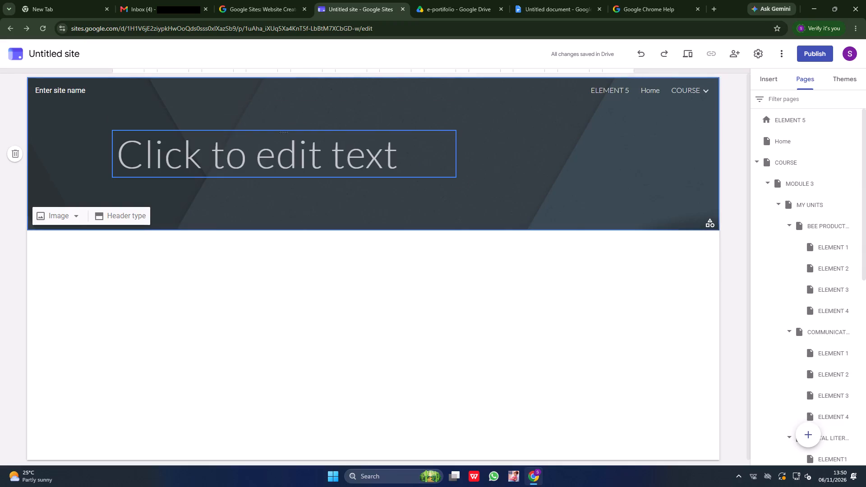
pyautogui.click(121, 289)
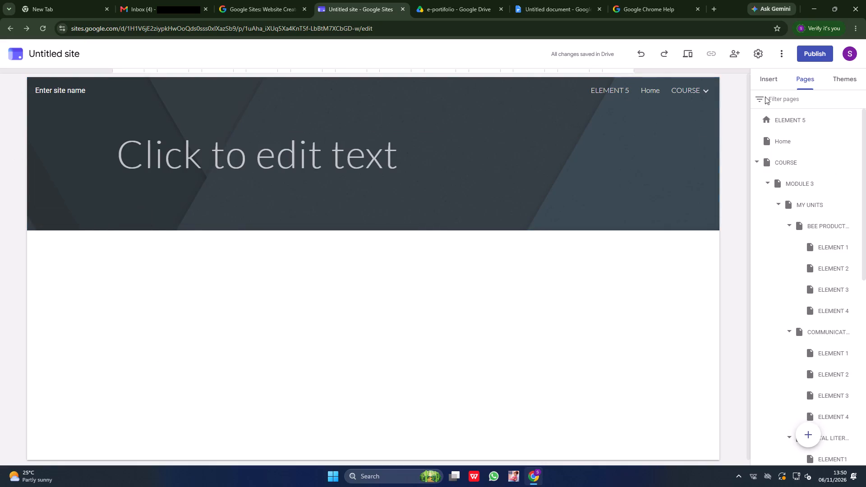
# Insert the content block with one image beside text below the header and place the cursor in its title.
pyautogui.click(765, 77)
pyautogui.click(771, 200)
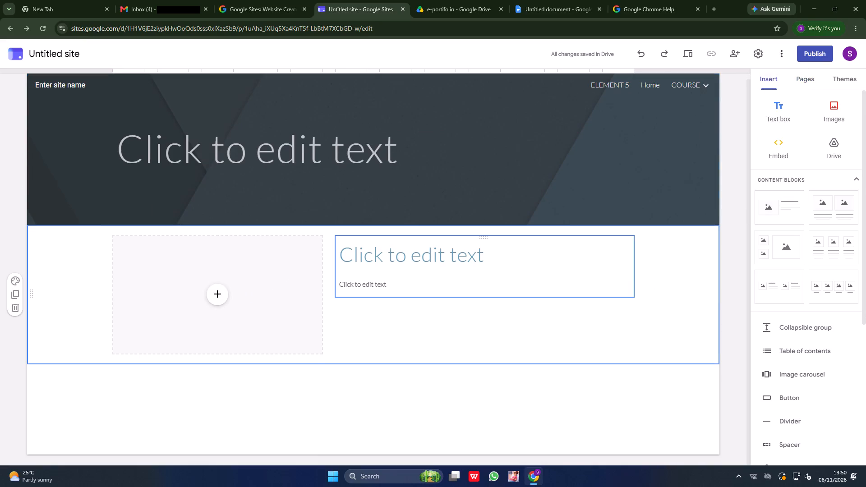
pyautogui.click(381, 250)
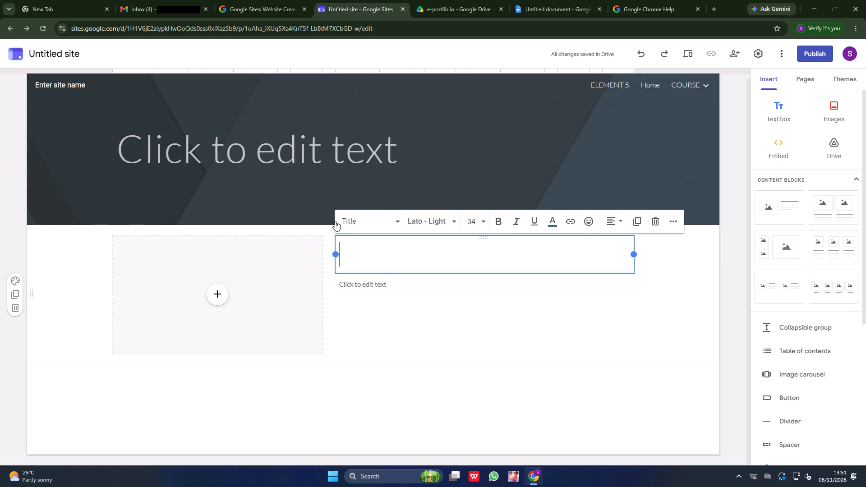
# Leave this page and open the Home page of the site.
pyautogui.click(9, 32)
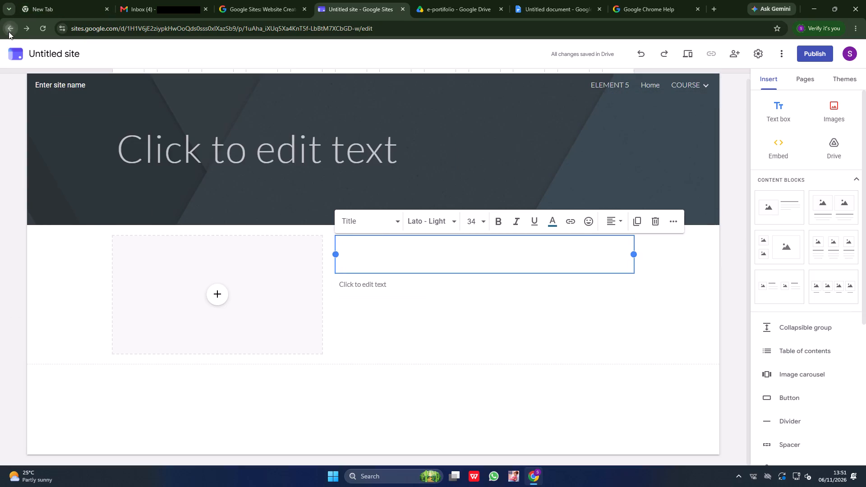
pyautogui.click(9, 32)
pyautogui.moveTo(644, 82); pyautogui.dragTo(643, 86)
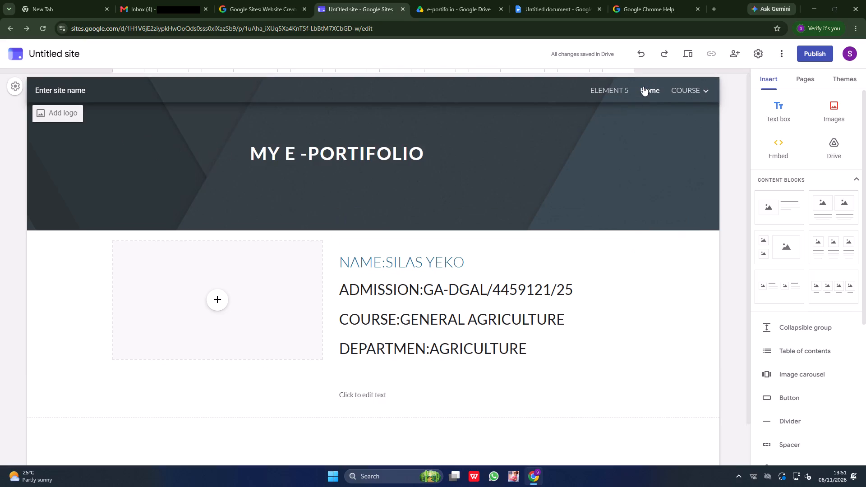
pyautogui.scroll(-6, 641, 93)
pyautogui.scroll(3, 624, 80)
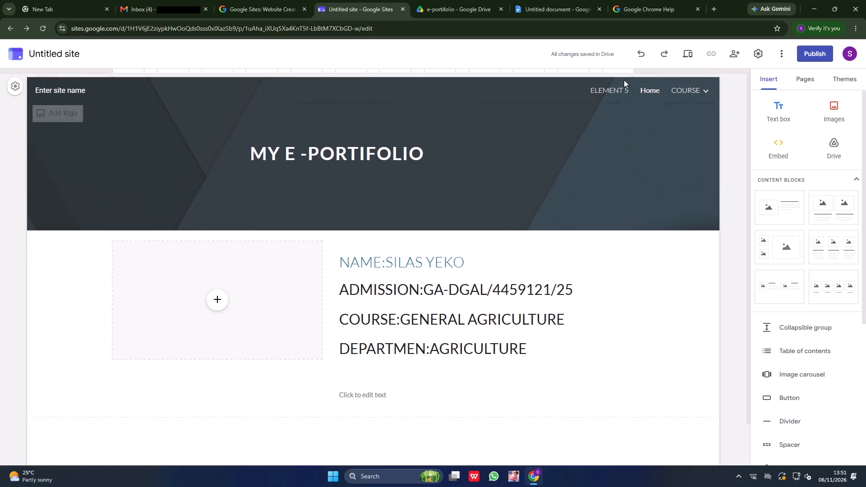
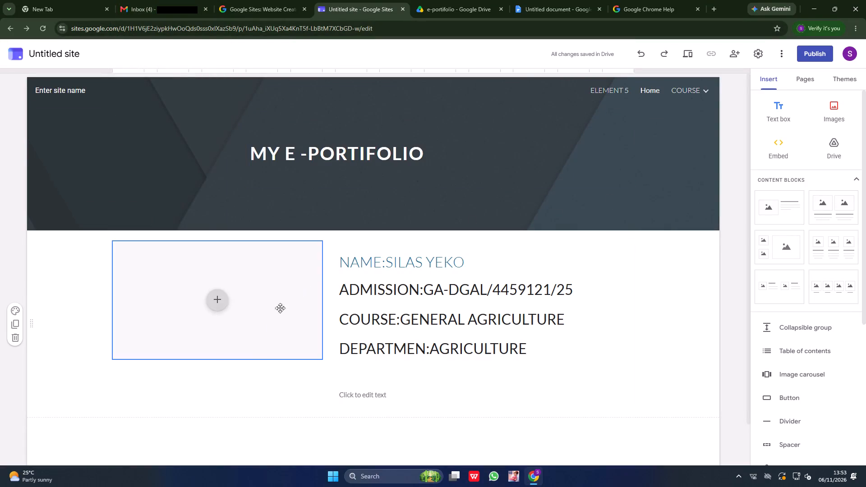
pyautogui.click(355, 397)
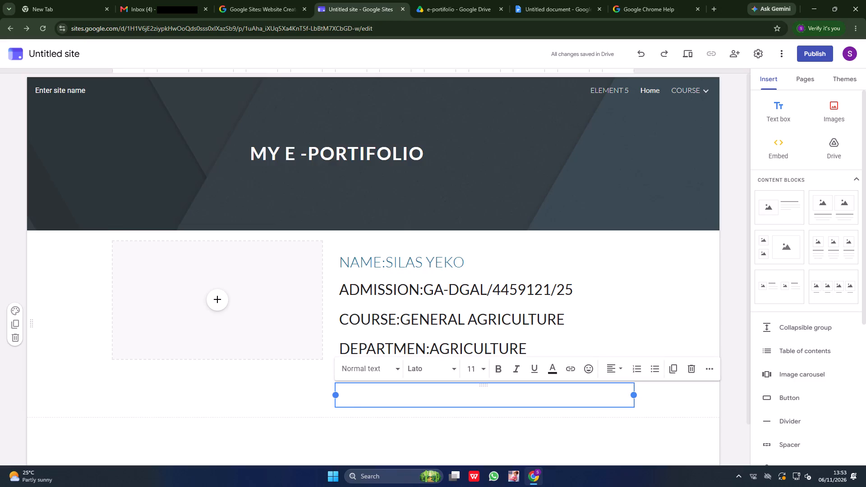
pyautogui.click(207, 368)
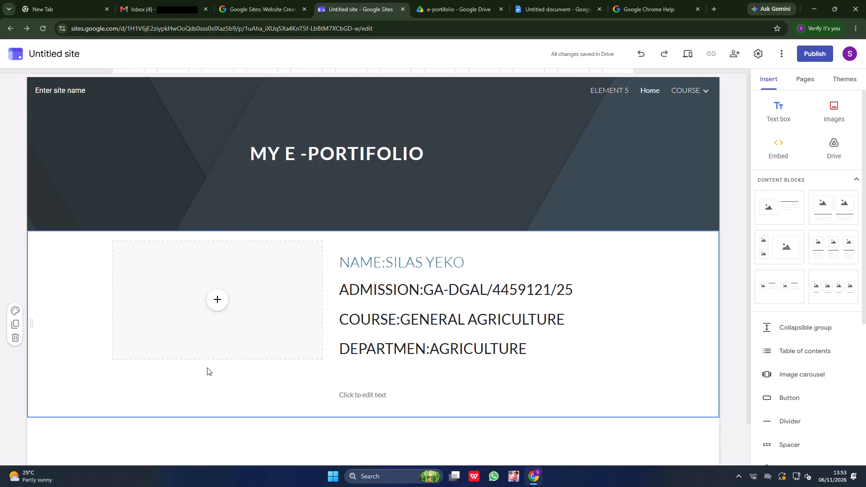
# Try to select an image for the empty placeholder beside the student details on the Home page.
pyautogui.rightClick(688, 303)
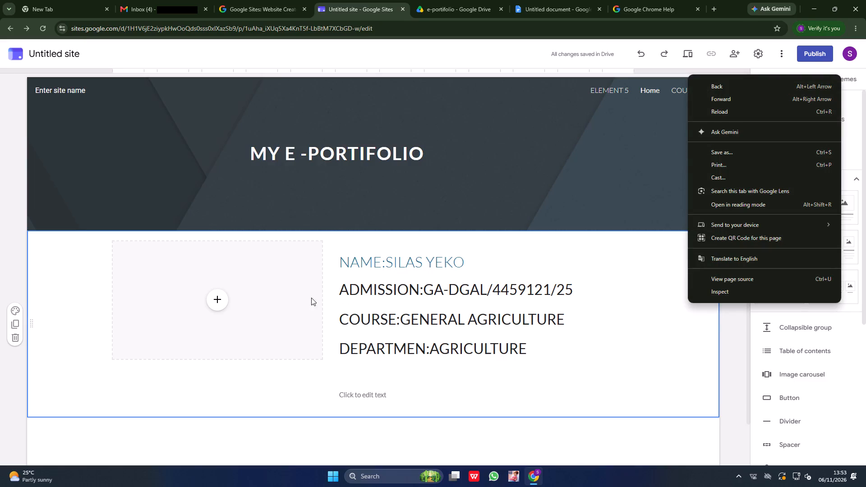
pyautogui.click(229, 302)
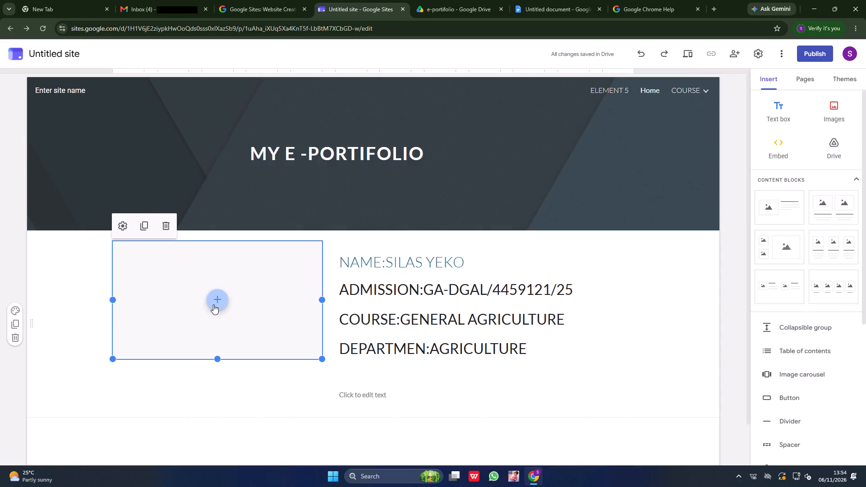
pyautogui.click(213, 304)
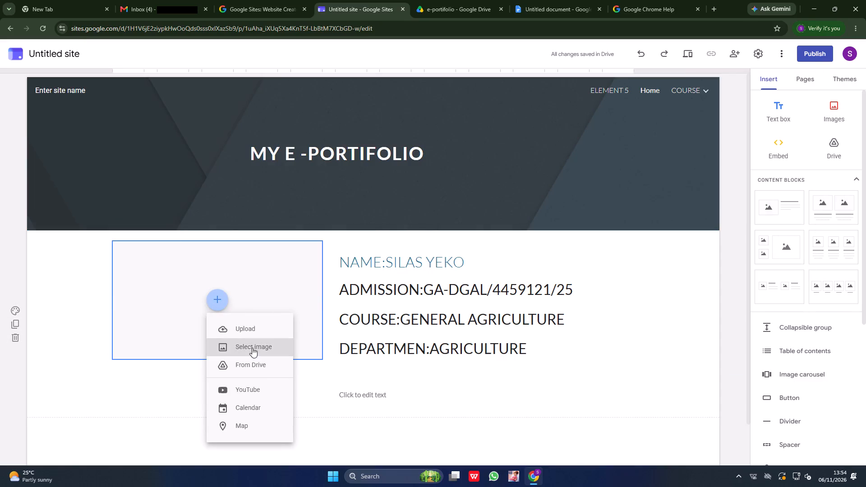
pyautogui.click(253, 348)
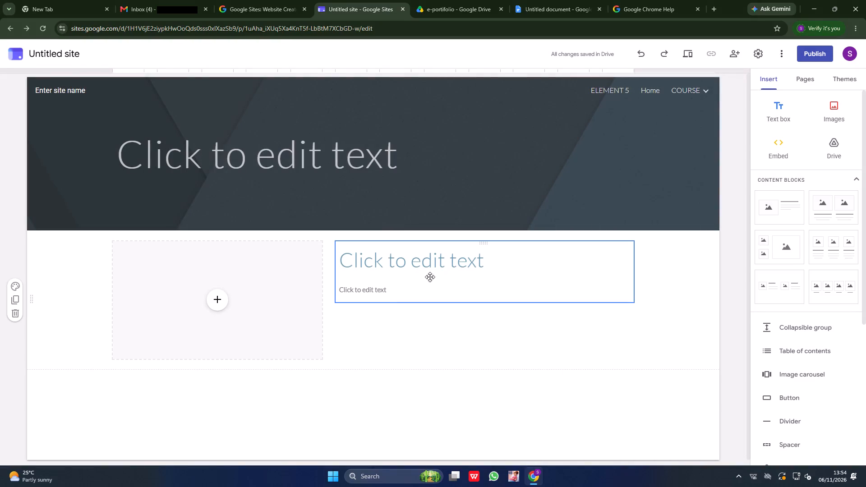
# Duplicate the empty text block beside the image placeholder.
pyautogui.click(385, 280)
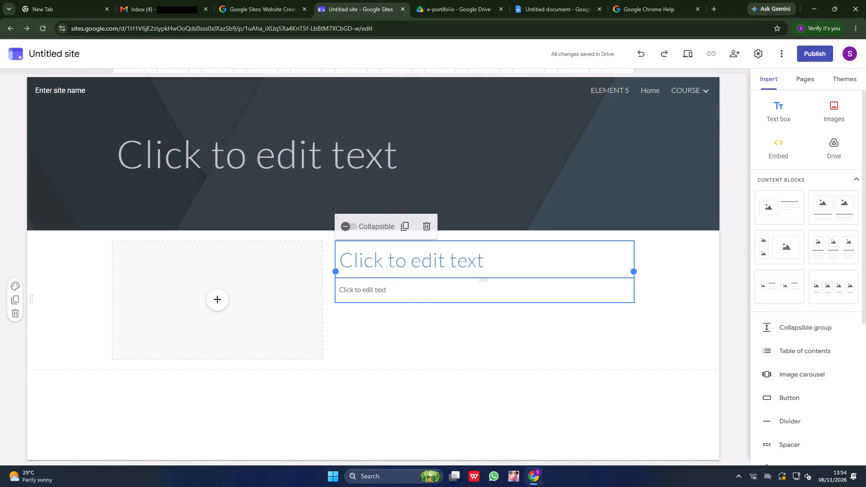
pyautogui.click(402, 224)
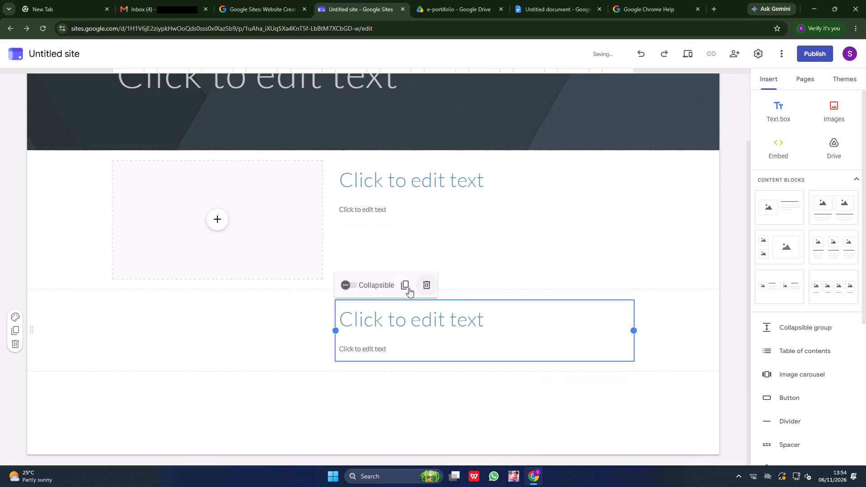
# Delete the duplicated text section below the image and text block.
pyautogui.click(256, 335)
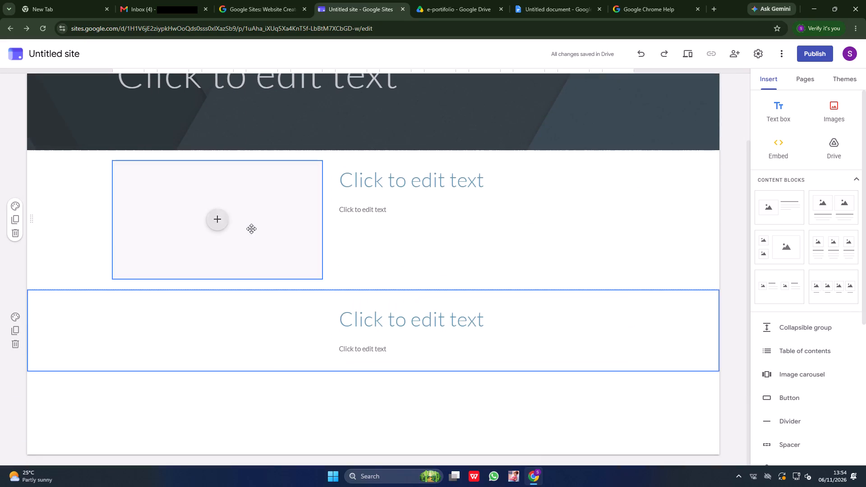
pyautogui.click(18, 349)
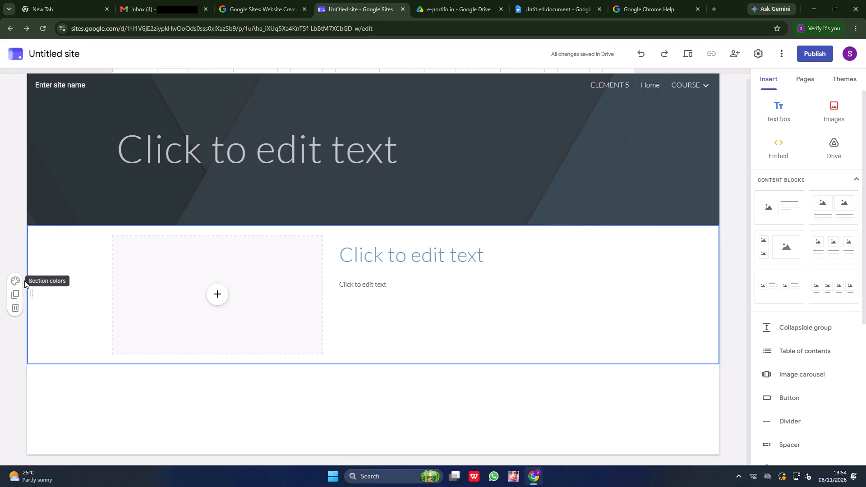
# Return to the Home page of the site.
pyautogui.click(364, 275)
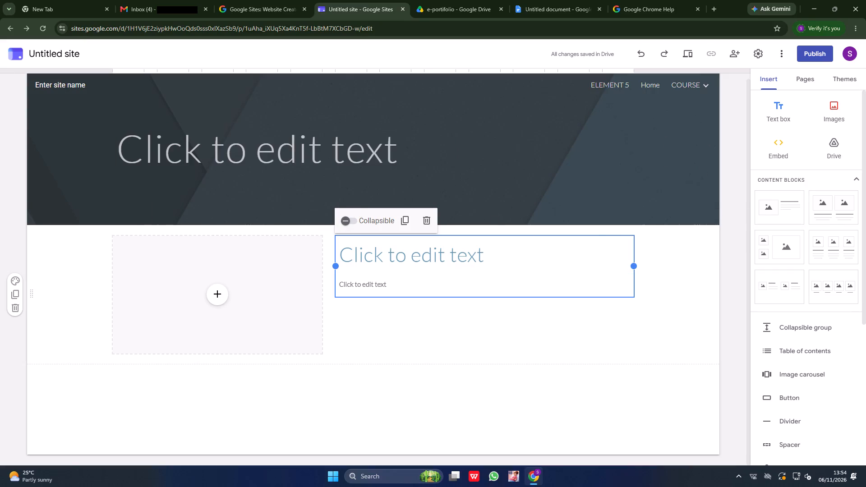
pyautogui.click(273, 279)
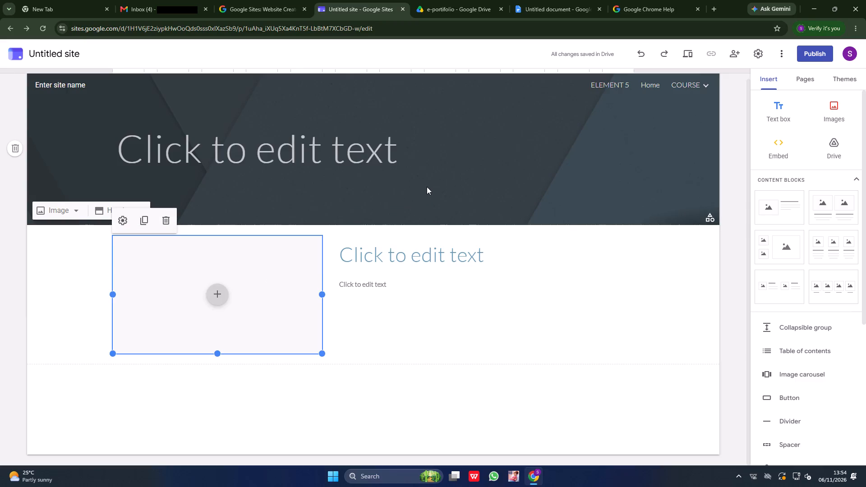
pyautogui.click(650, 74)
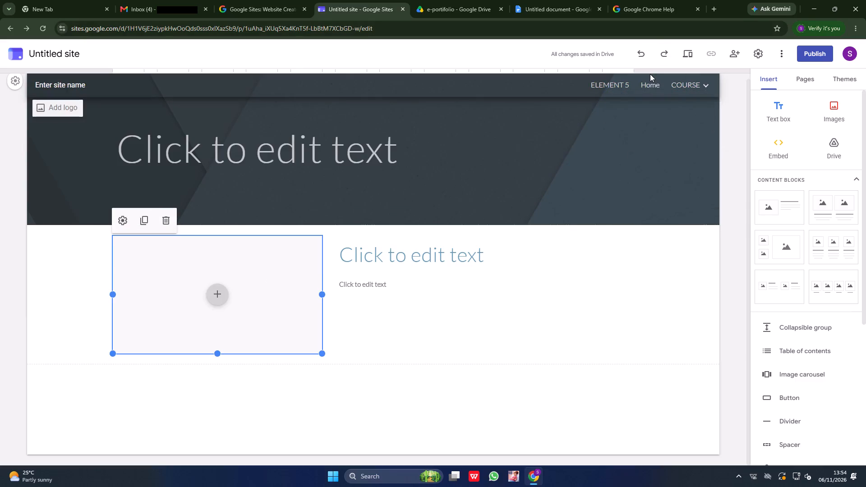
pyautogui.moveTo(654, 94); pyautogui.dragTo(647, 87)
pyautogui.moveTo(634, 81); pyautogui.dragTo(659, 87)
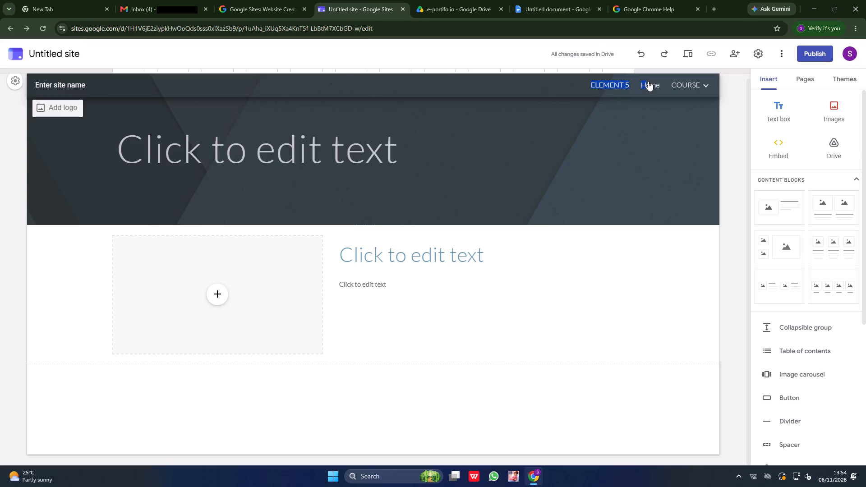
pyautogui.click(731, 182)
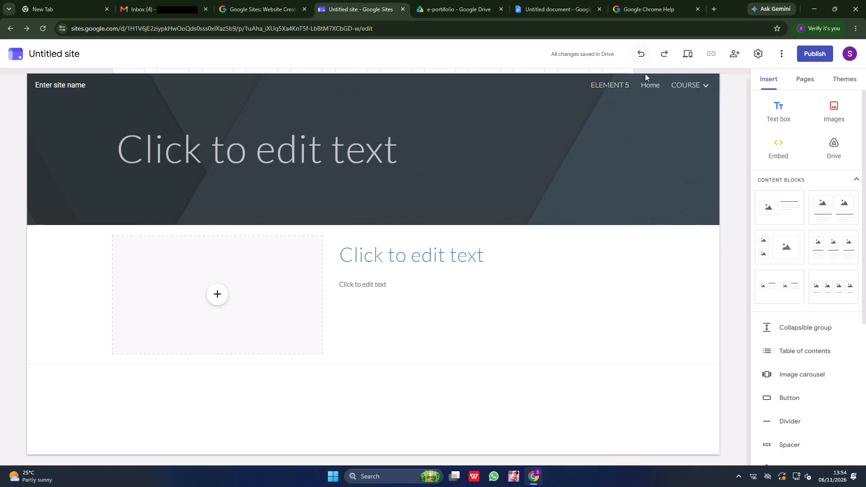
pyautogui.click(648, 84)
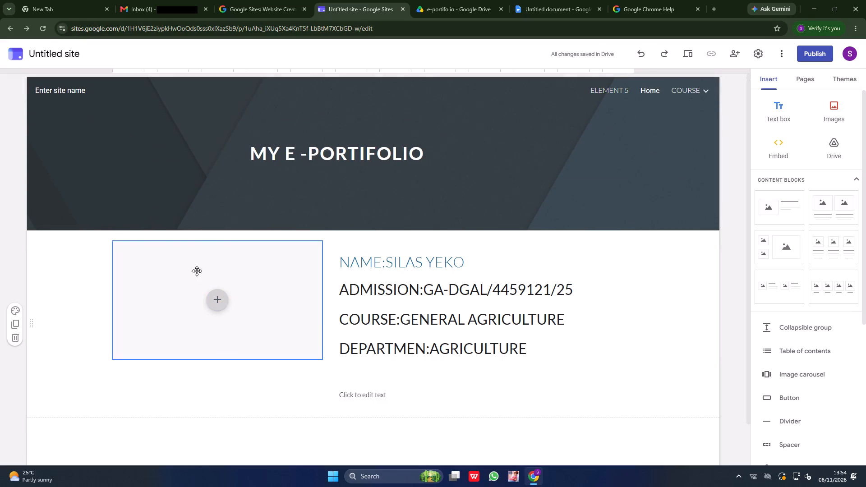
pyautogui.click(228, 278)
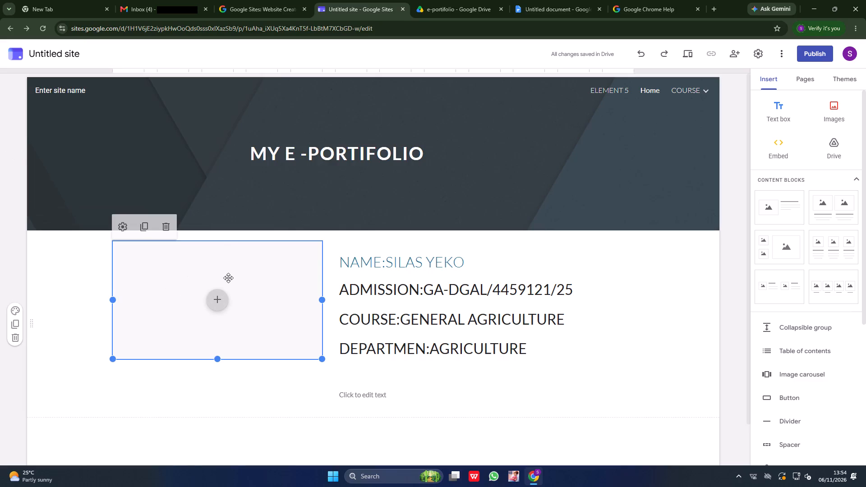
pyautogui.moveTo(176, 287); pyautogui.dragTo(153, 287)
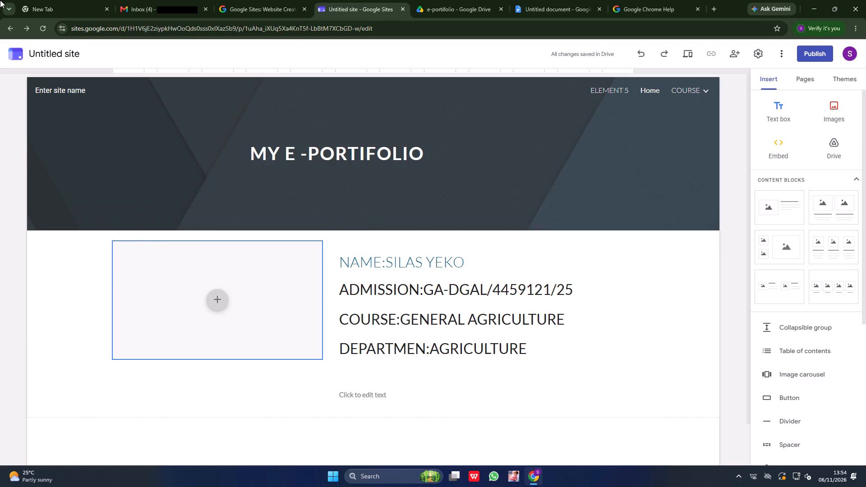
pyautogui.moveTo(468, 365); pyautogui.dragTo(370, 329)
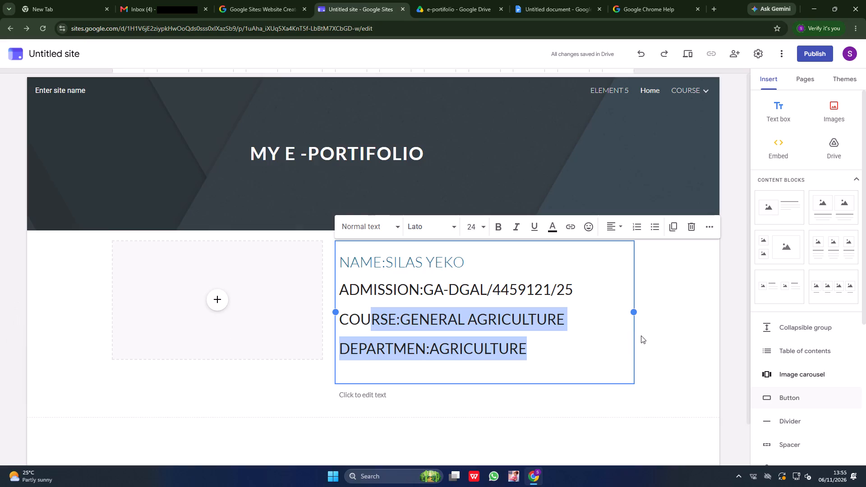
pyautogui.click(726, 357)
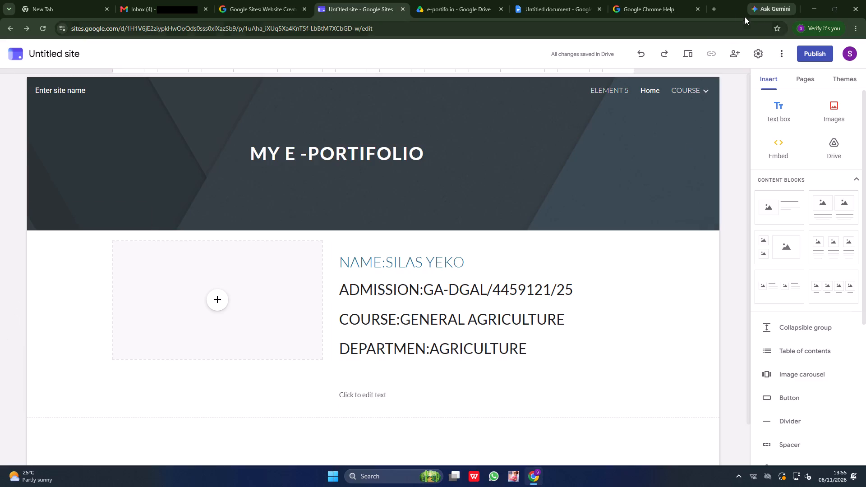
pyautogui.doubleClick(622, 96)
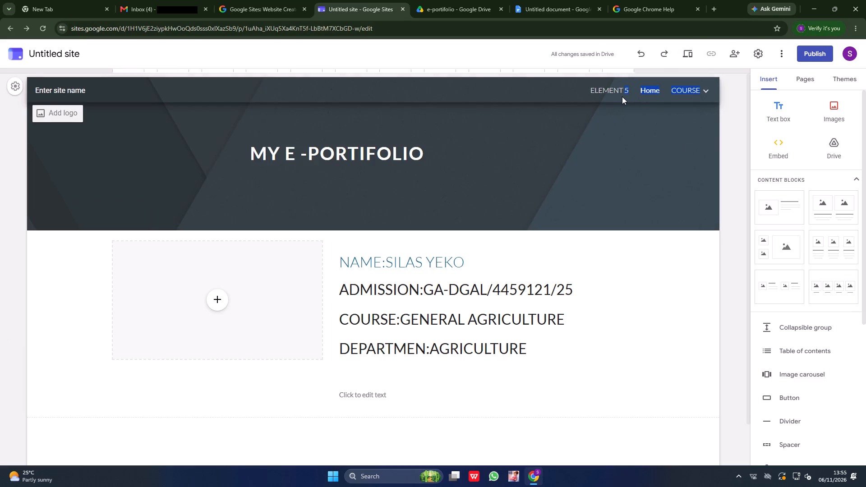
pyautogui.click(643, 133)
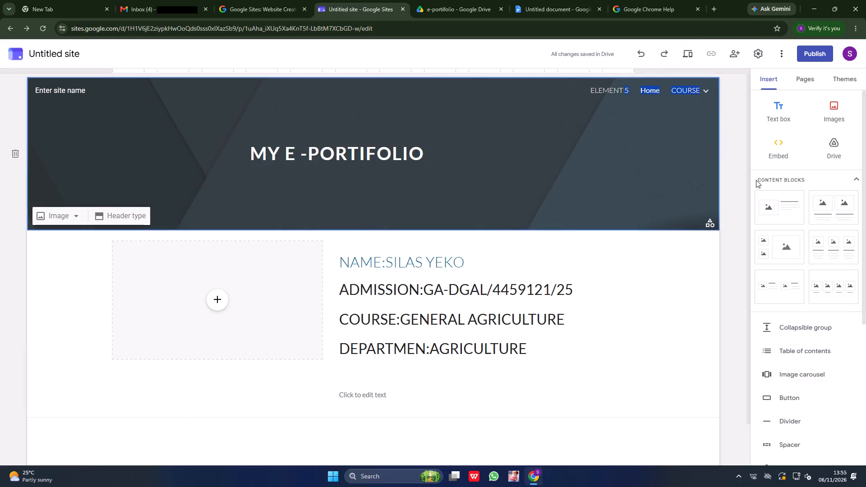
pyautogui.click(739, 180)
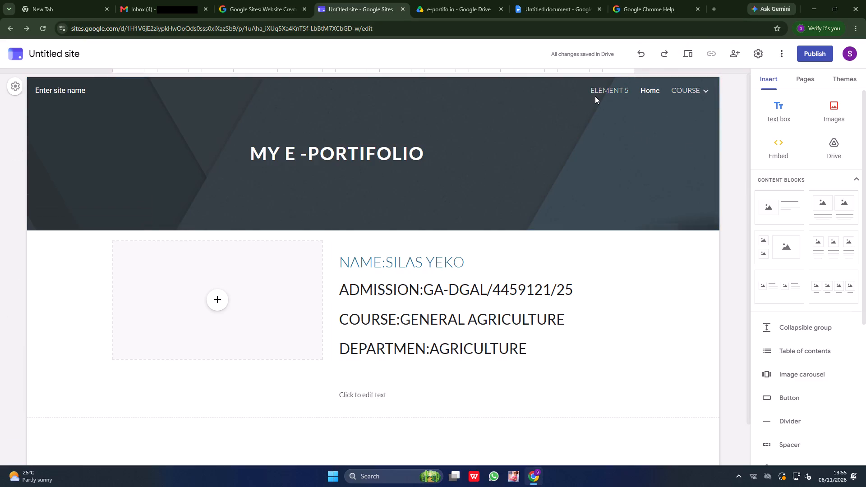
# Open the top-level ELEMENT 5 page and highlight its label in the site navigation.
pyautogui.click(598, 92)
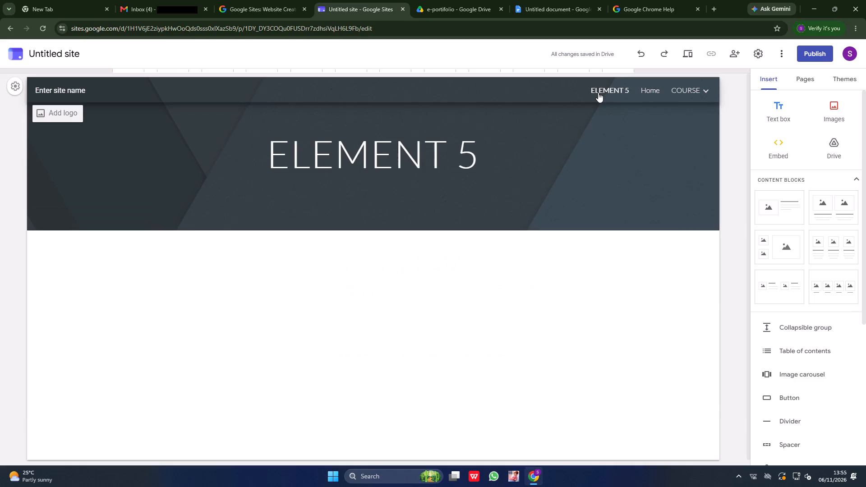
pyautogui.moveTo(626, 87); pyautogui.dragTo(631, 85)
pyautogui.moveTo(631, 85); pyautogui.dragTo(541, 79)
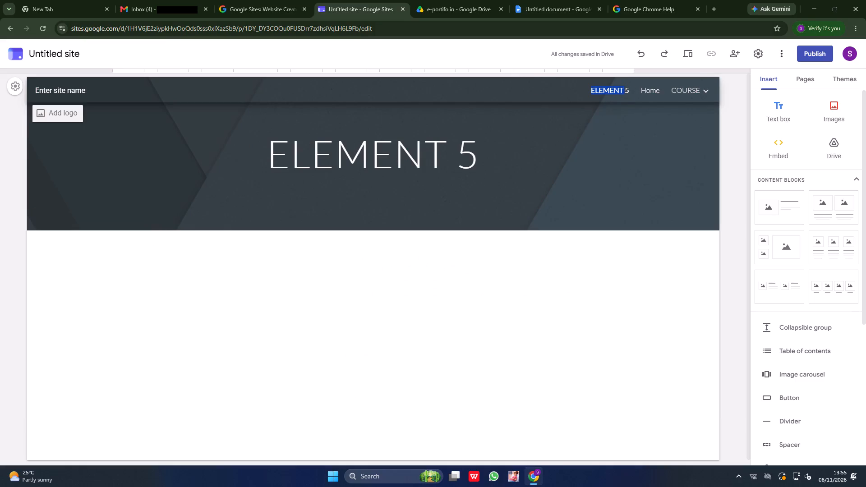
pyautogui.click(561, 194)
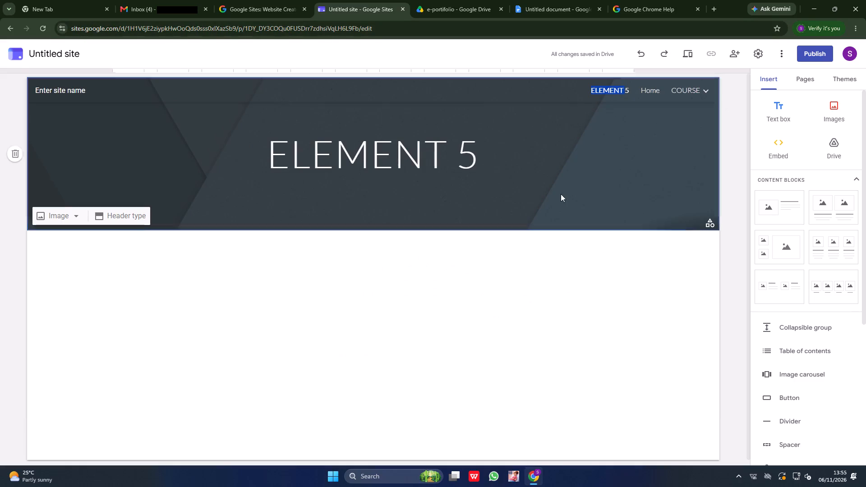
# Look through the site's page list down to the element pages under PERENNIALS.
pyautogui.click(811, 74)
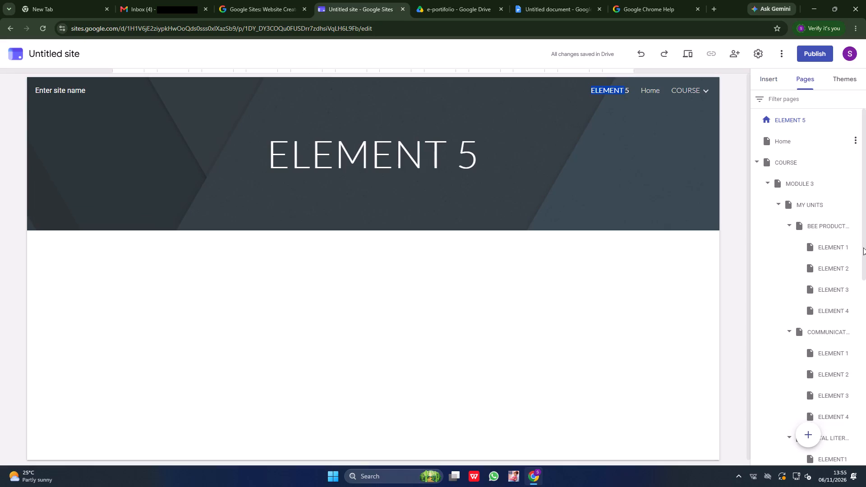
pyautogui.scroll(-13, 794, 312)
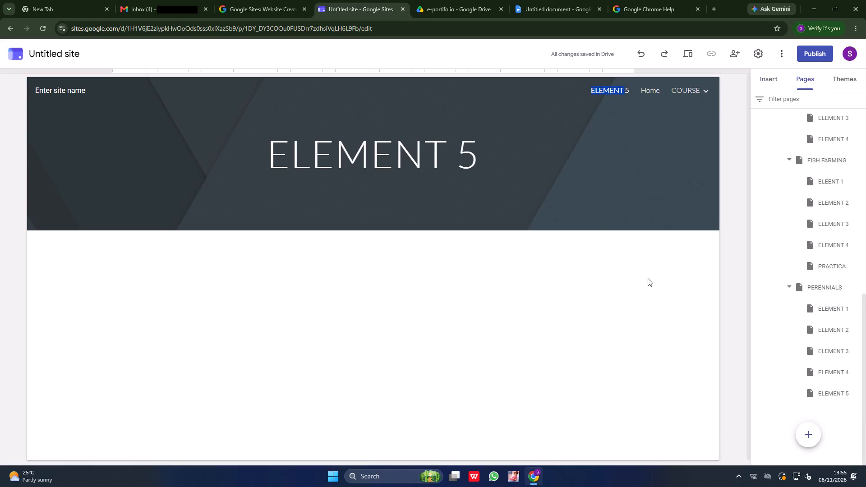
# Delete the header banner from the top-level ELEMENT 5 page.
pyautogui.moveTo(597, 86); pyautogui.dragTo(609, 86)
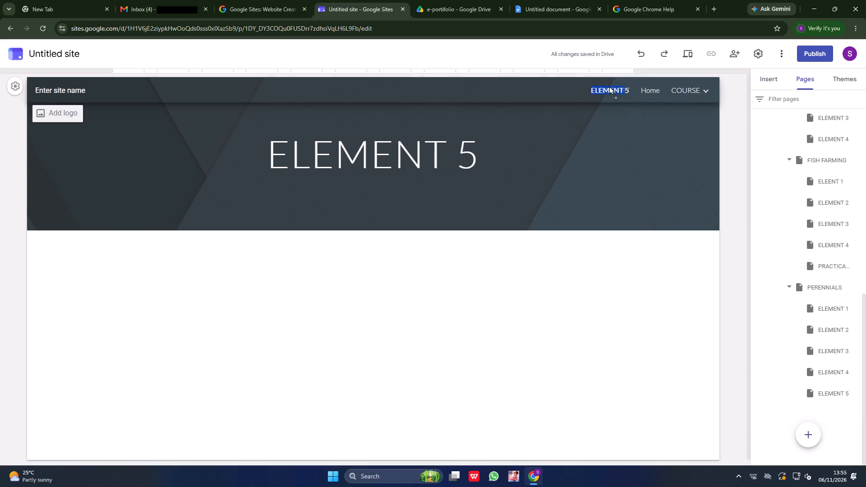
pyautogui.moveTo(609, 86); pyautogui.dragTo(627, 85)
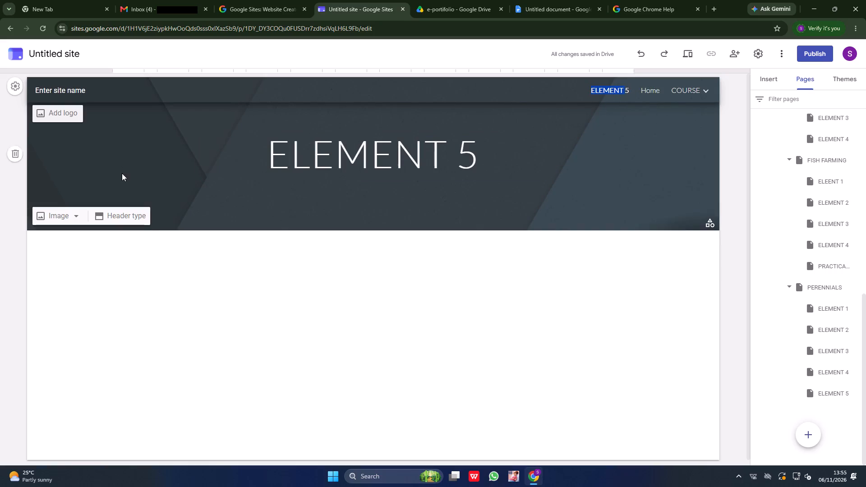
pyautogui.click(11, 150)
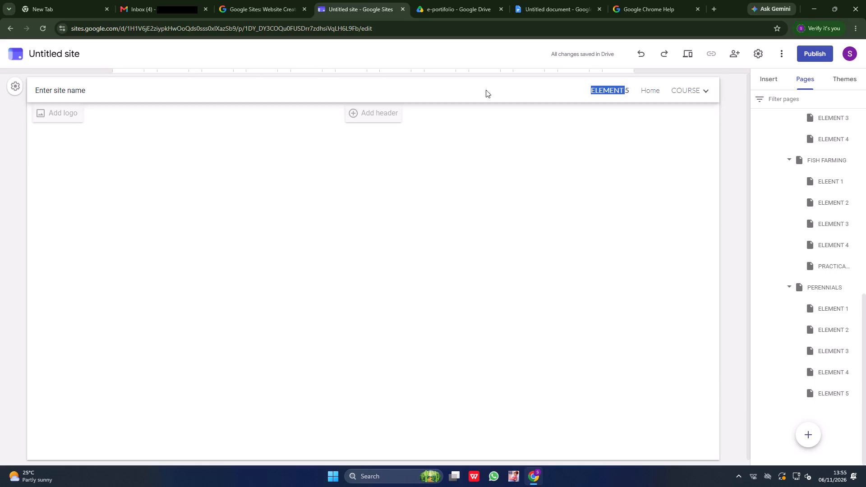
# Leave the ELEMENT 5 page and open the Home page of the site.
pyautogui.click(626, 92)
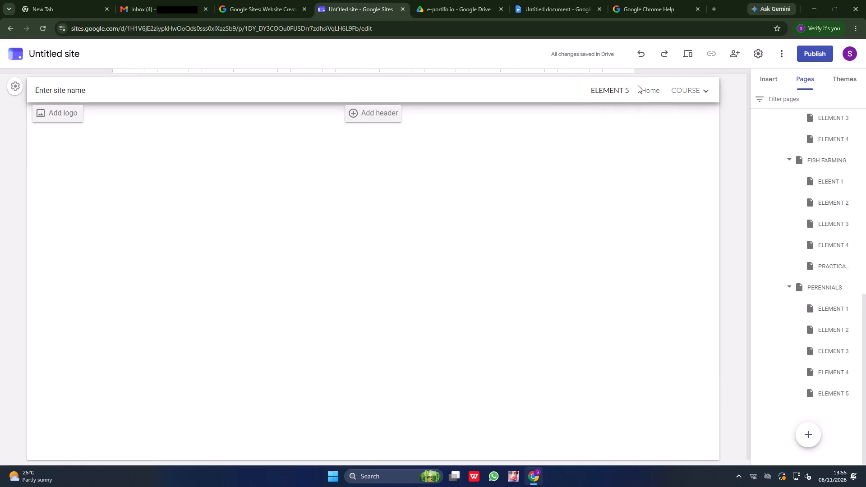
pyautogui.click(642, 89)
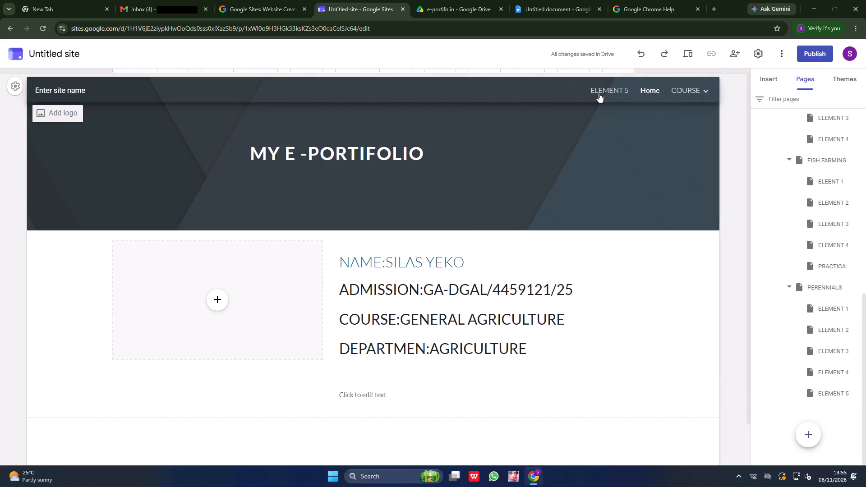
pyautogui.click(659, 92)
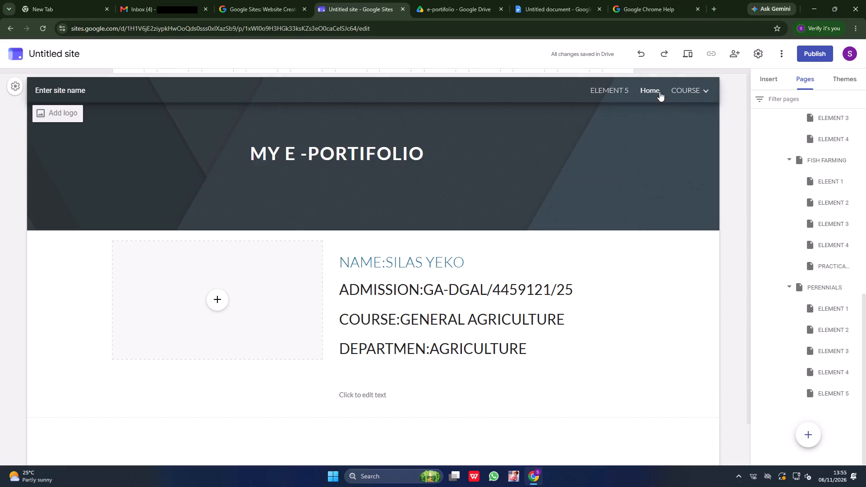
pyautogui.click(704, 87)
pyautogui.click(651, 86)
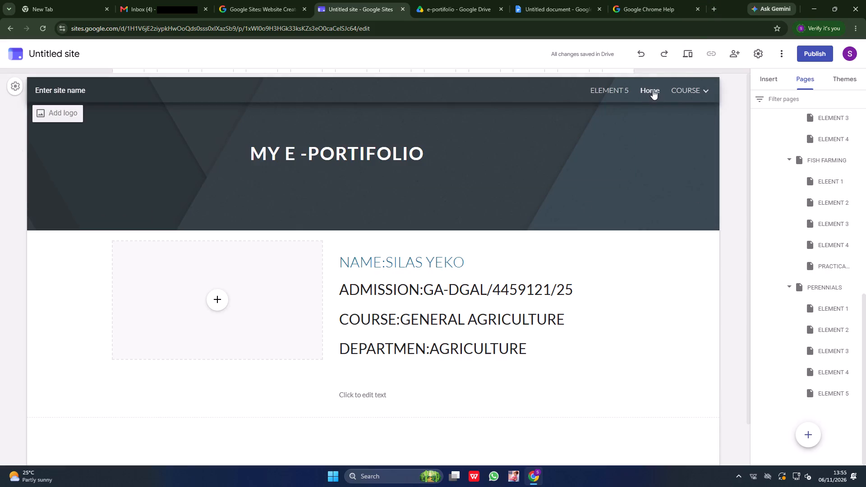
# Follow the site navigation from MODULE 3 through MY UNITS and PERENNIALS to the nested ELEMENT 5 page, and return to Home.
pyautogui.click(654, 88)
pyautogui.click(684, 107)
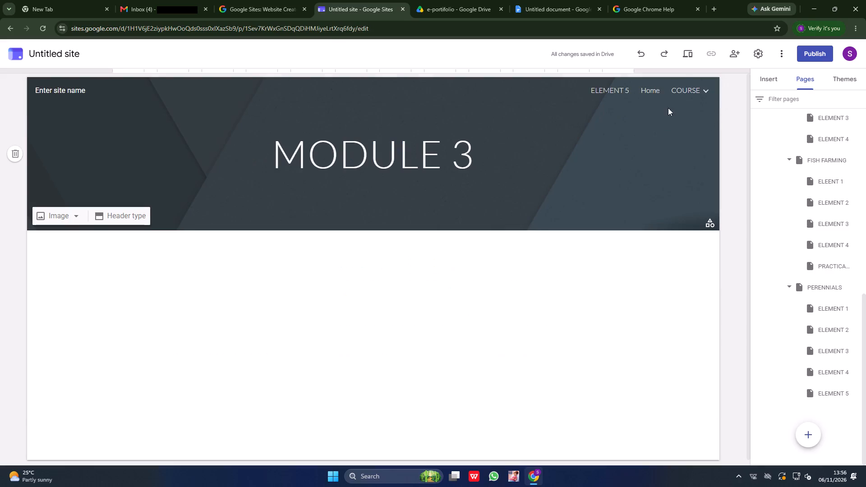
pyautogui.click(645, 94)
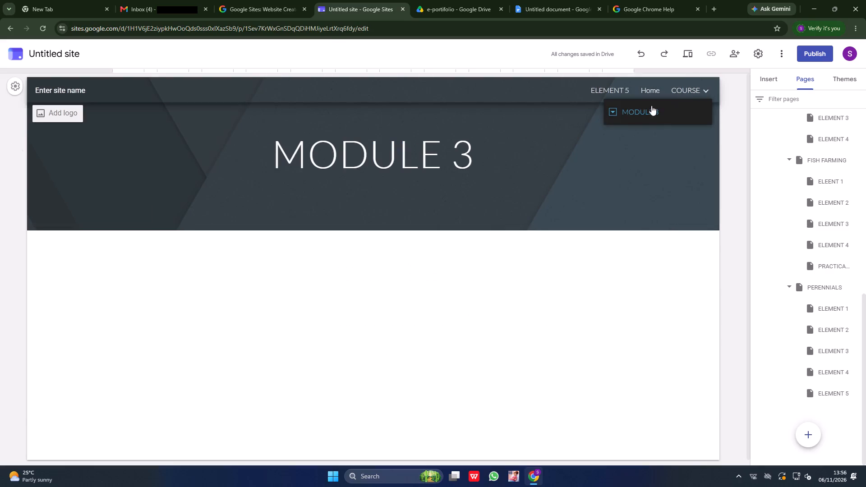
pyautogui.click(609, 111)
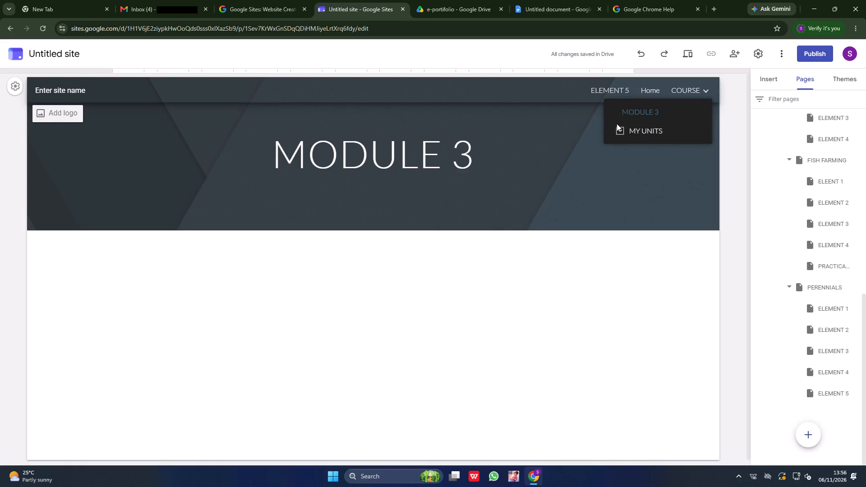
pyautogui.click(617, 128)
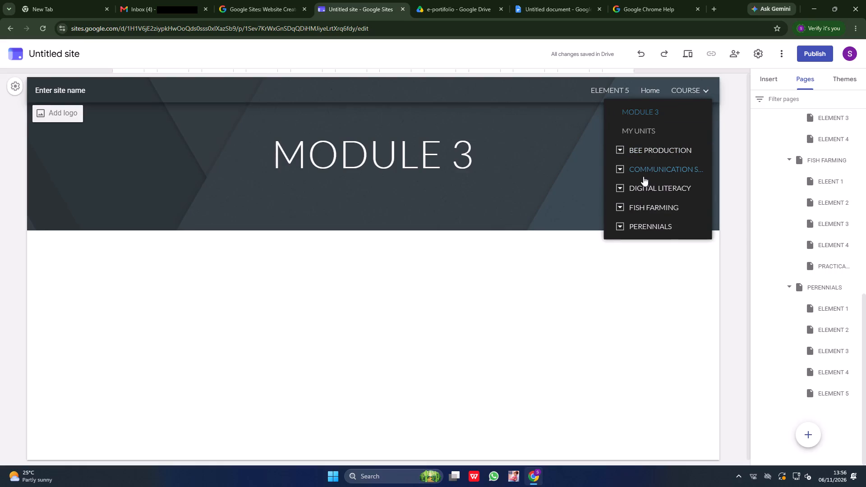
pyautogui.scroll(-4, 643, 178)
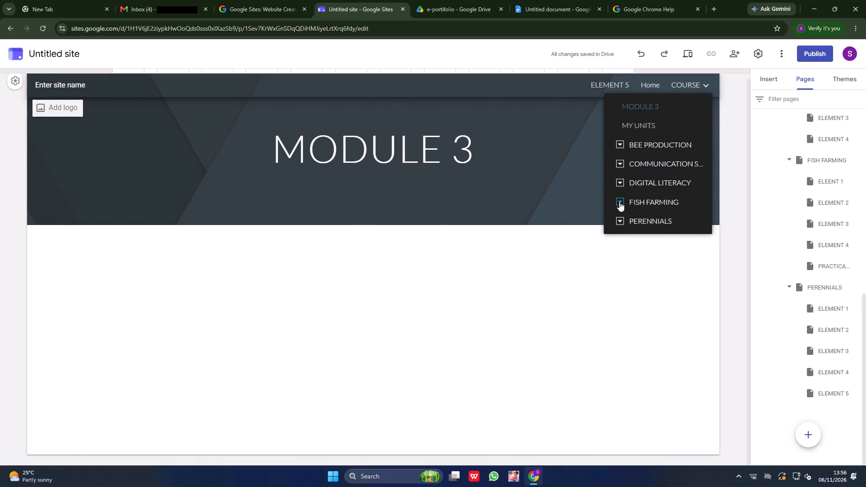
pyautogui.click(620, 219)
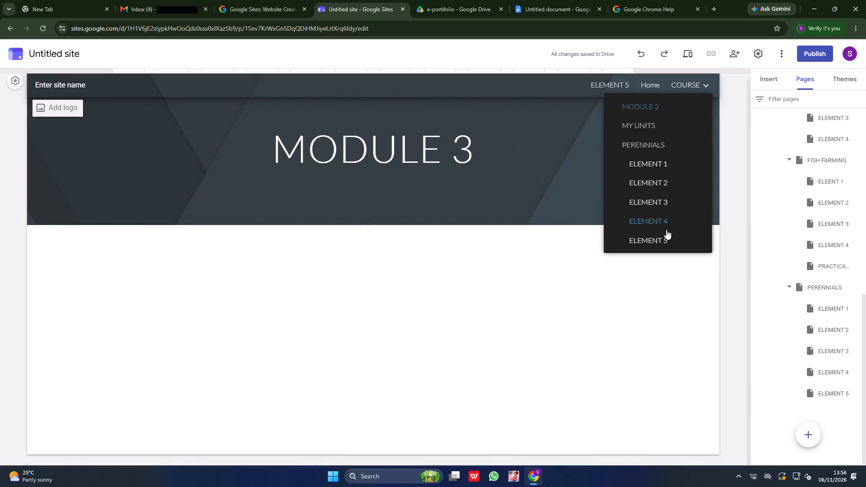
pyautogui.click(672, 236)
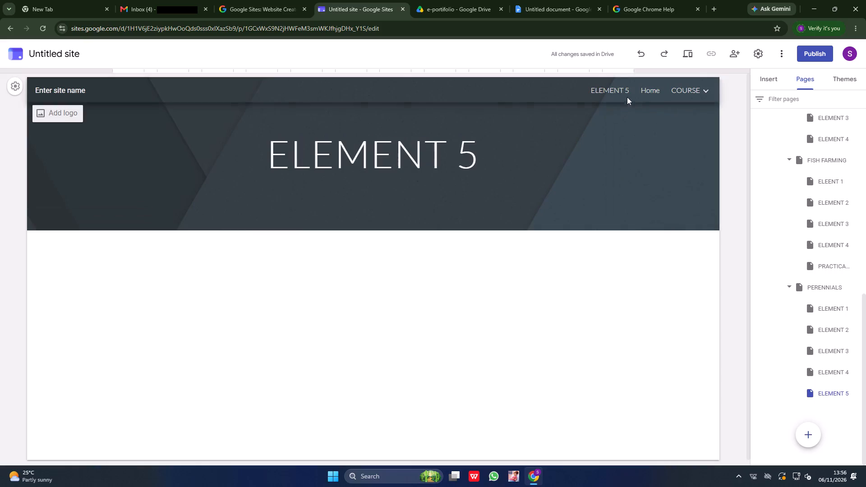
pyautogui.click(643, 89)
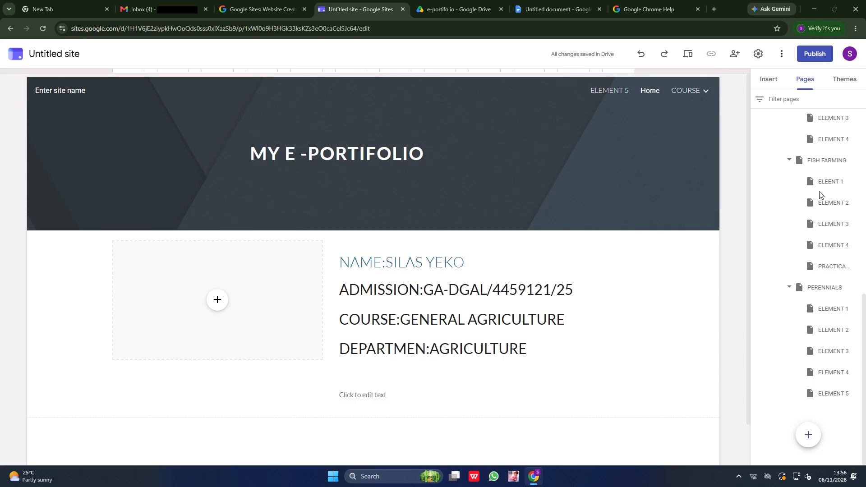
pyautogui.scroll(-6, 777, 223)
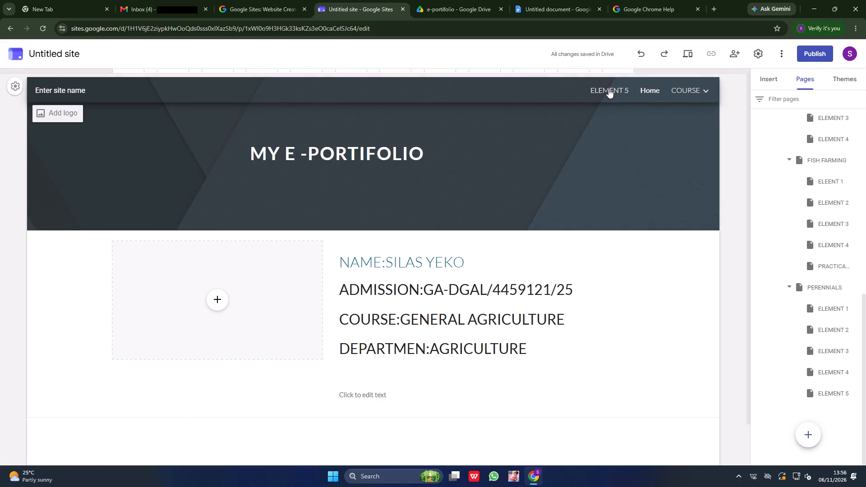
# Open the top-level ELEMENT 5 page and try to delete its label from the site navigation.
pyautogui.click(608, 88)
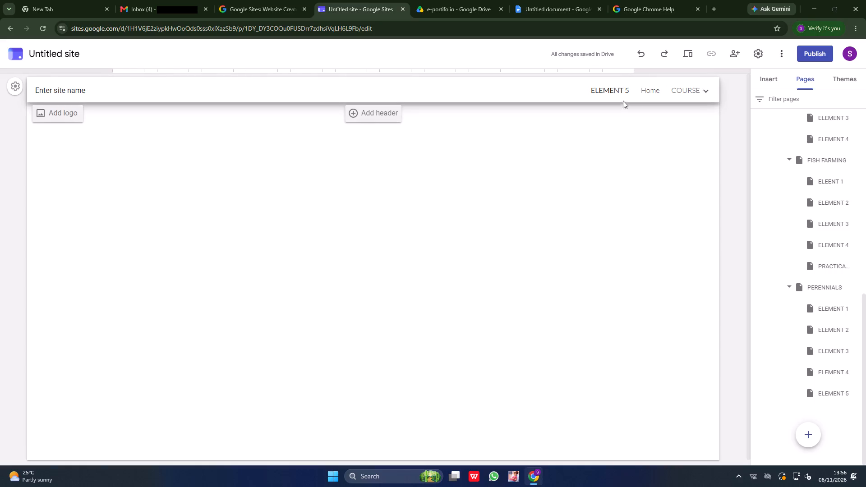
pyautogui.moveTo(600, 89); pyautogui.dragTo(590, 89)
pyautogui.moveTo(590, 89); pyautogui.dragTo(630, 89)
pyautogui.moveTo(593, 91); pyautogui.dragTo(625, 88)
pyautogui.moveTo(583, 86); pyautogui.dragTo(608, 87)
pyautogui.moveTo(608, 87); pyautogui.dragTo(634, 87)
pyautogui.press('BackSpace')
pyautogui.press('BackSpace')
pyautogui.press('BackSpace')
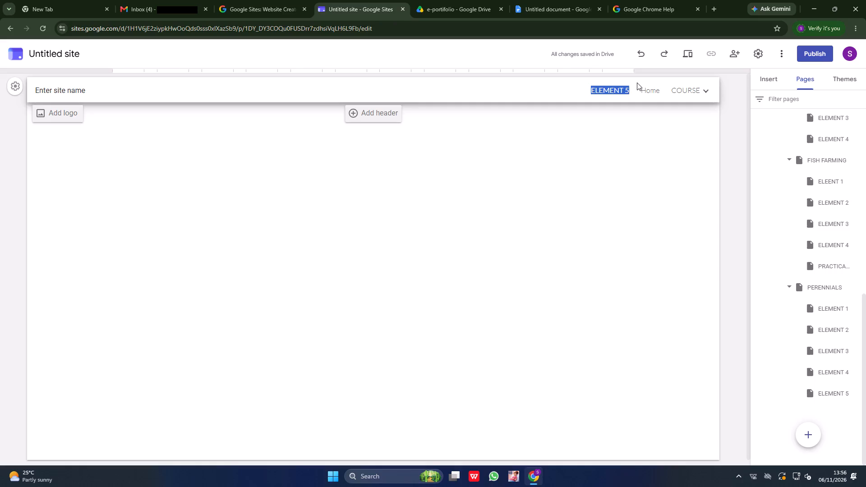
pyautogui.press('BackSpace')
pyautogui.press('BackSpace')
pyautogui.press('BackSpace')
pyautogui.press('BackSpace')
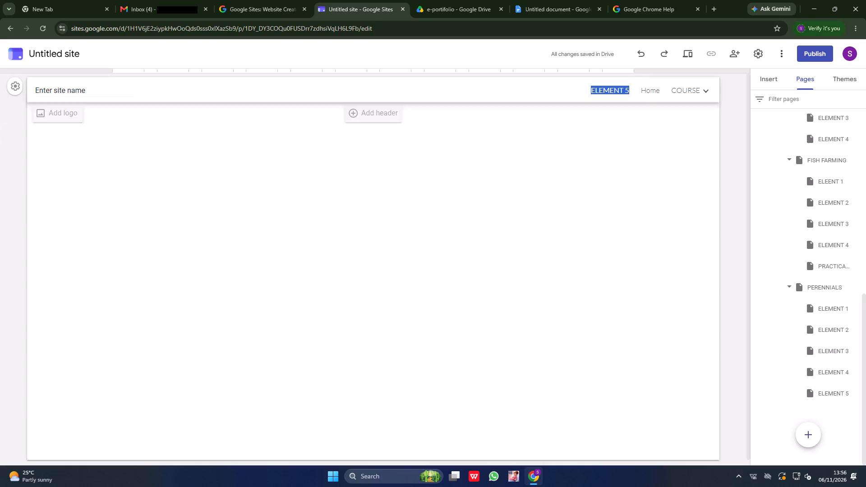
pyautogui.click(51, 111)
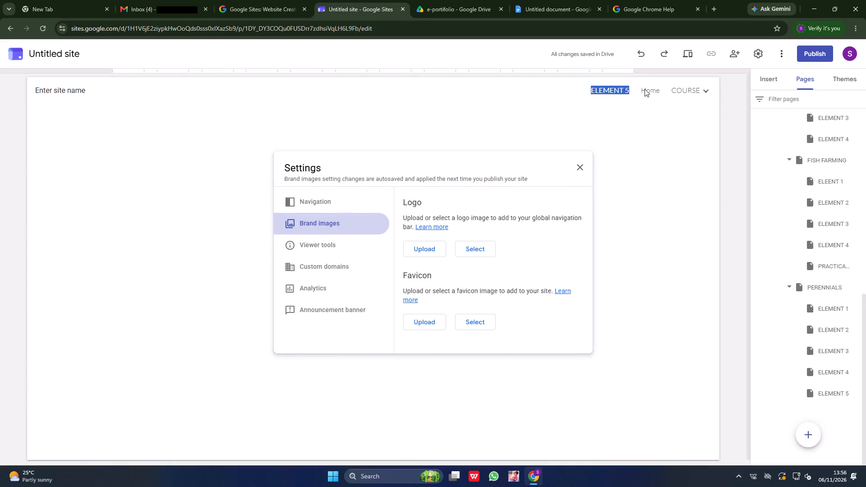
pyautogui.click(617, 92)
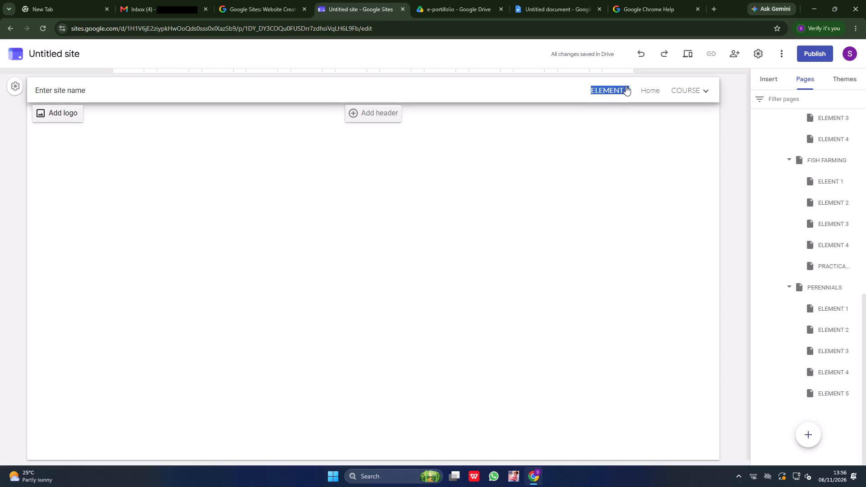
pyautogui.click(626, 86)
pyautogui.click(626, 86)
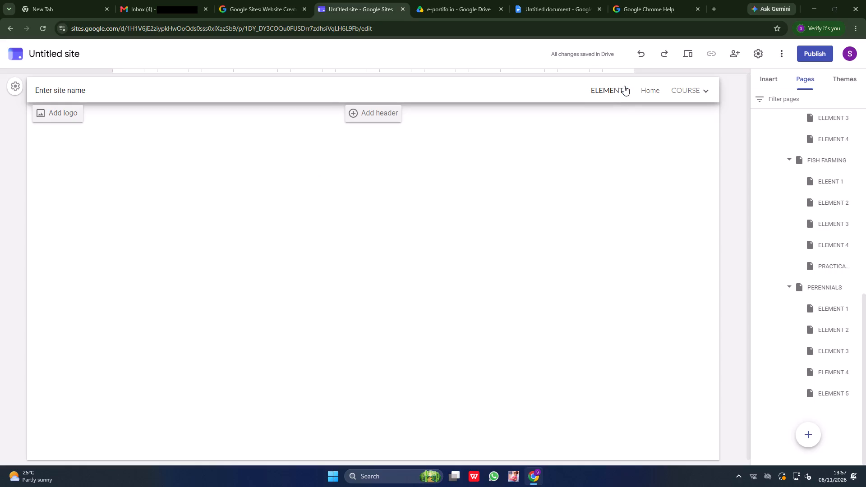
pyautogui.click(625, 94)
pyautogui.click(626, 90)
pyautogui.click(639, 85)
# Return to the Home page and activate the site name for editing.
pyautogui.click(659, 88)
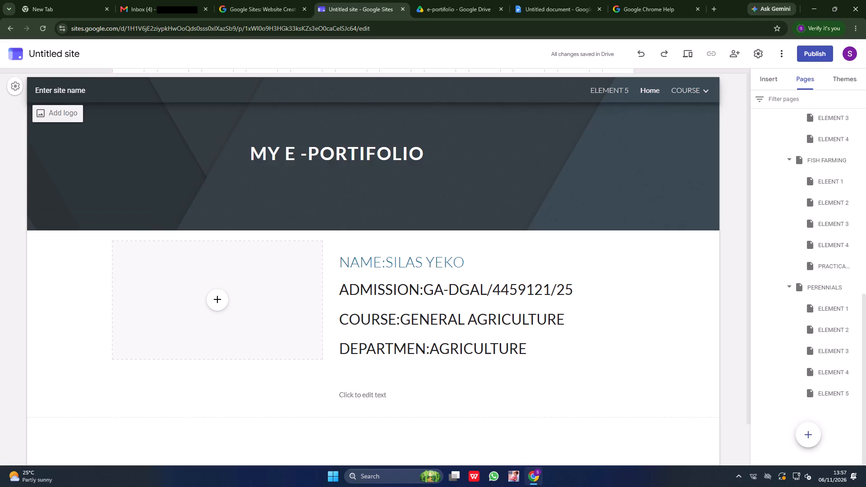
pyautogui.click(55, 88)
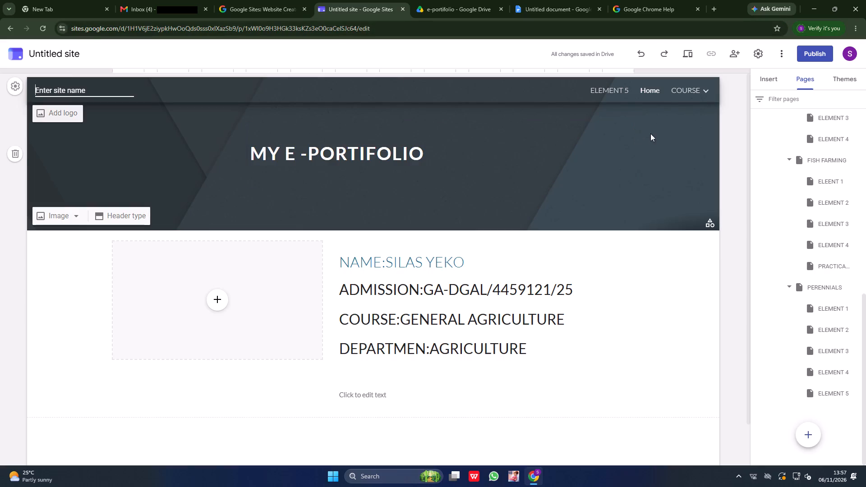
# Look at the web publishing settings without publishing, and check the additional site options.
pyautogui.click(819, 51)
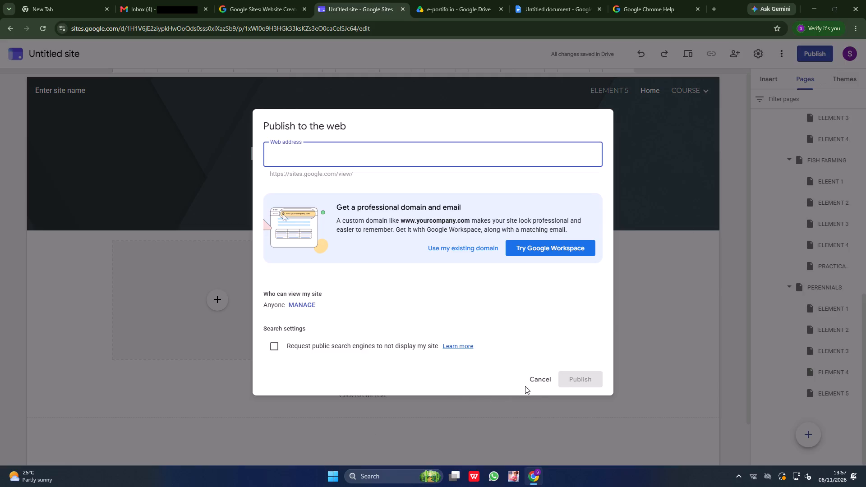
pyautogui.click(542, 377)
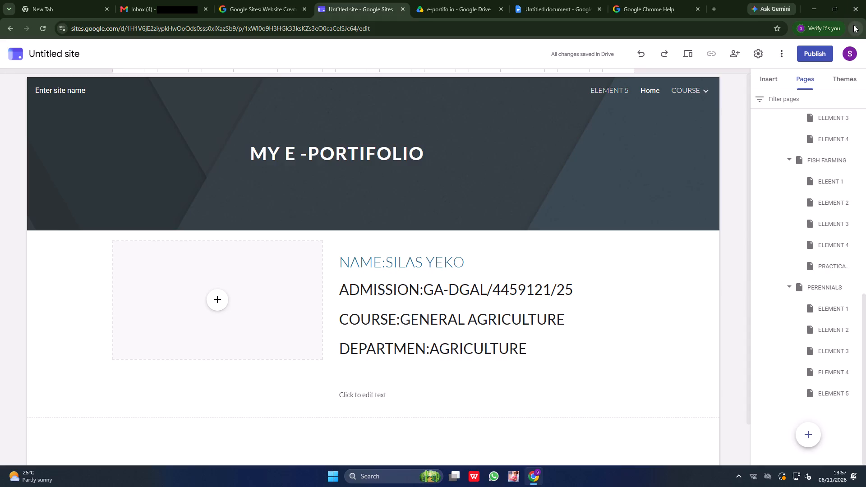
pyautogui.click(781, 52)
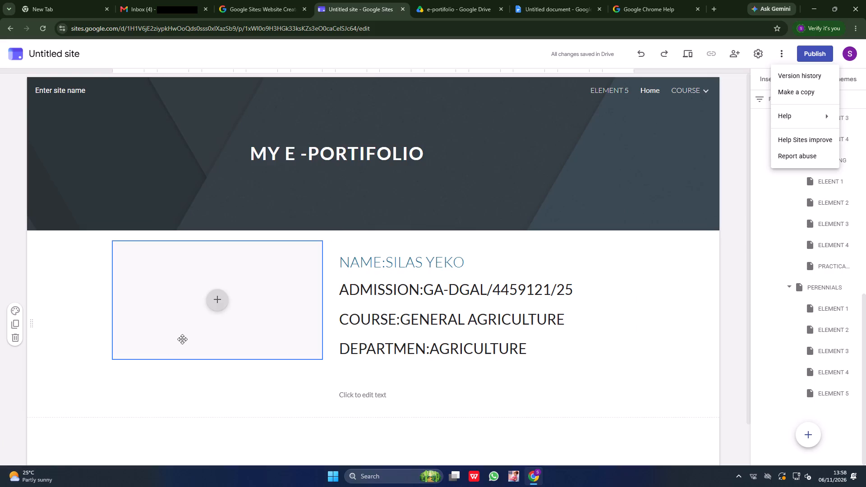
# Check Google Drive, Google Images and Photos as image sources for the empty placeholder beside the student details, without inserting anything.
pyautogui.click(220, 310)
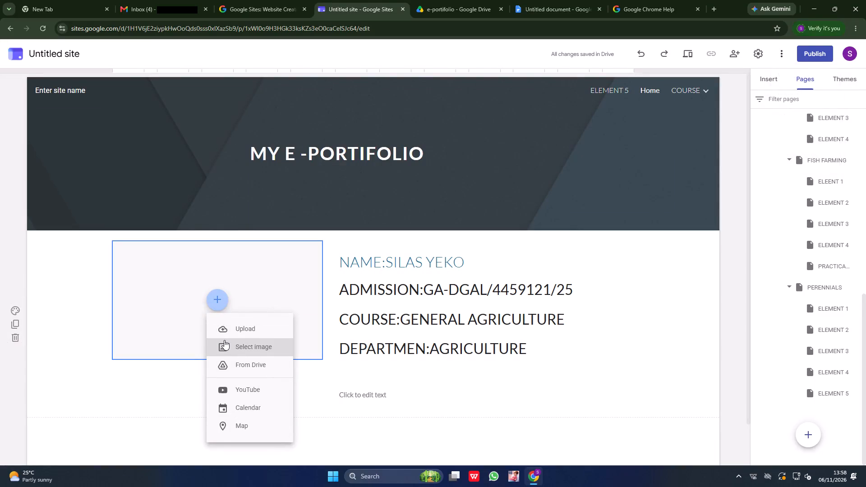
pyautogui.click(224, 340)
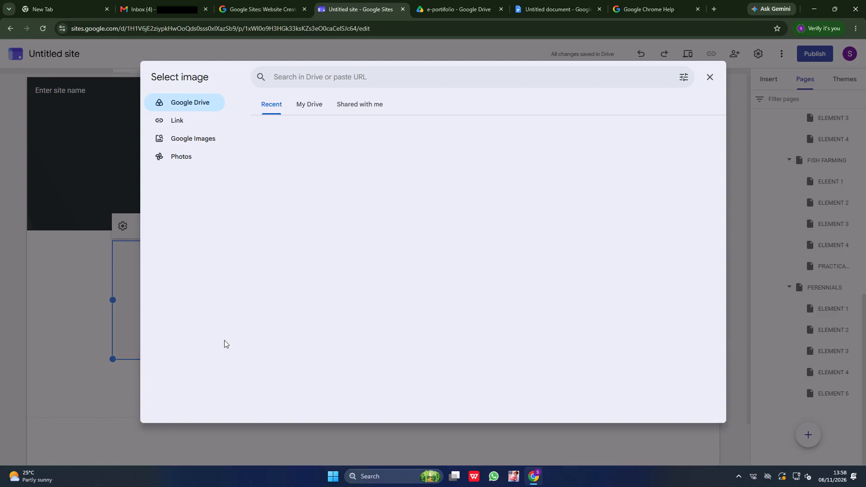
pyautogui.click(224, 340)
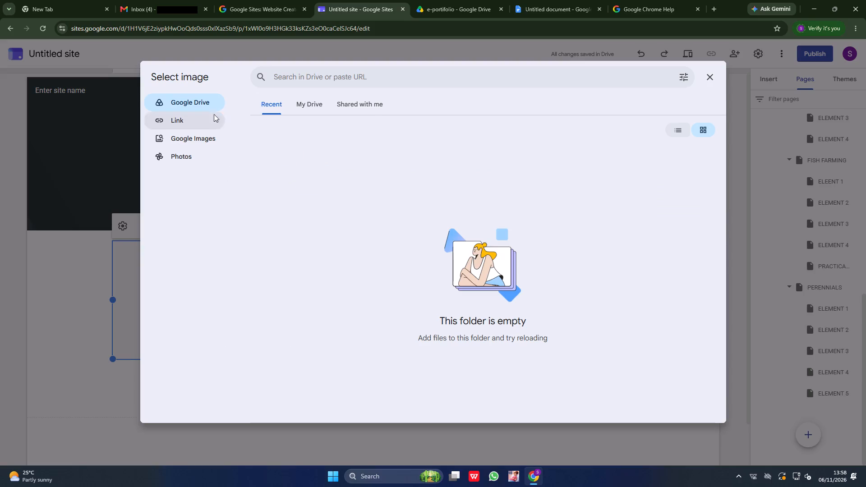
pyautogui.click(209, 96)
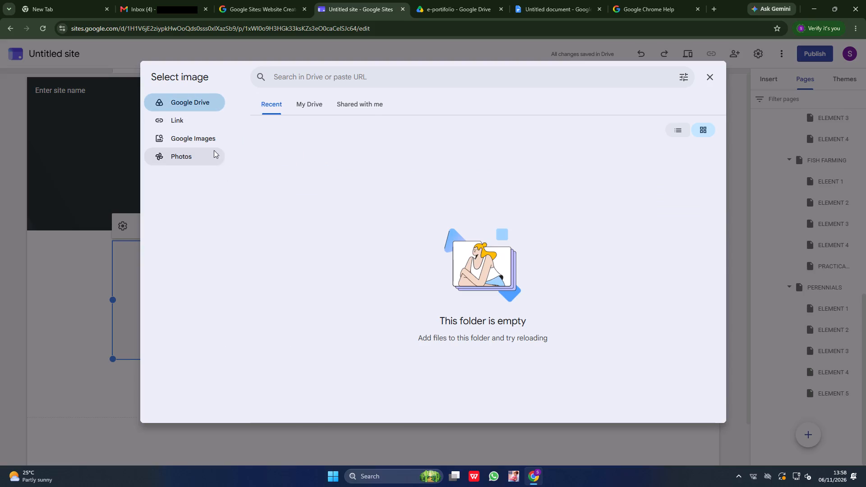
pyautogui.moveTo(212, 139); pyautogui.dragTo(218, 135)
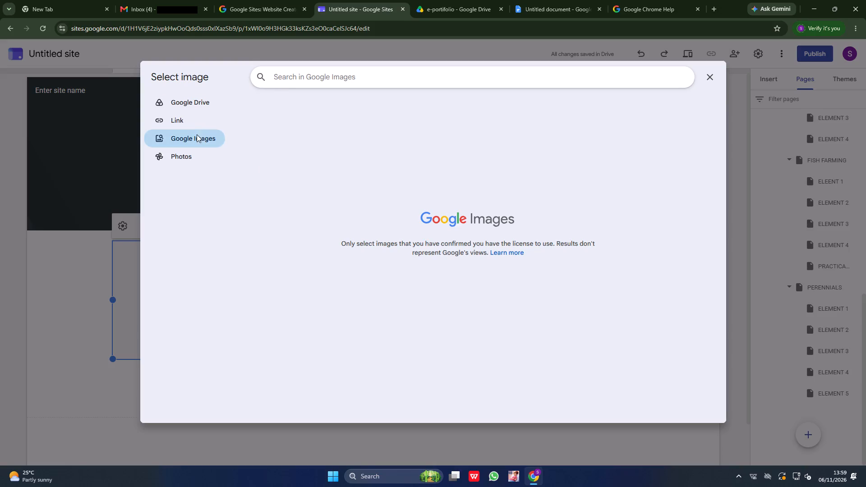
pyautogui.click(202, 154)
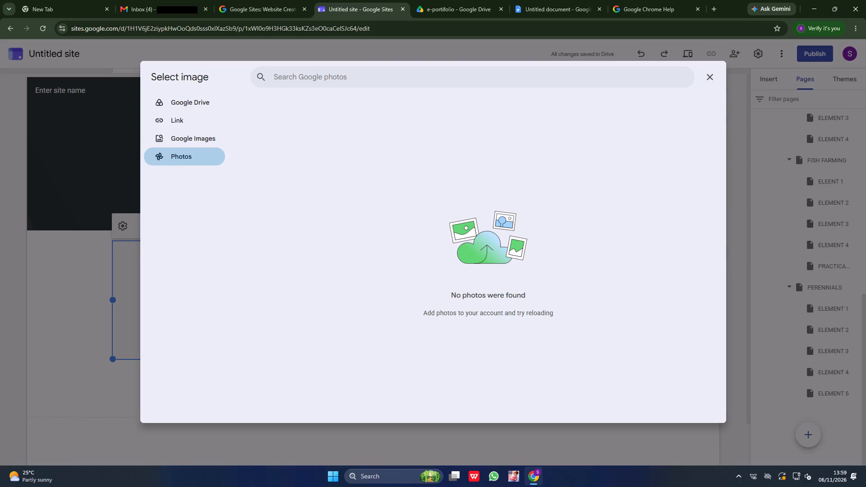
pyautogui.click(711, 77)
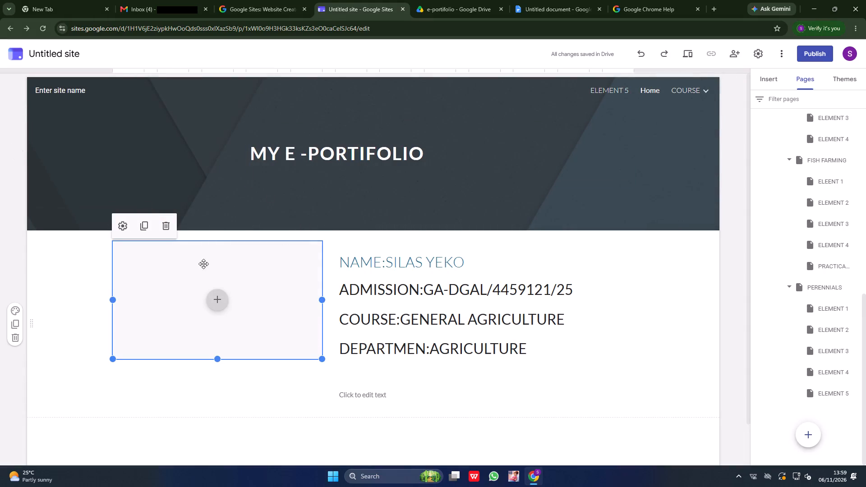
# Check My Drive and Shared with me in Google Drive for an image for the empty placeholder, without inserting anything.
pyautogui.click(217, 295)
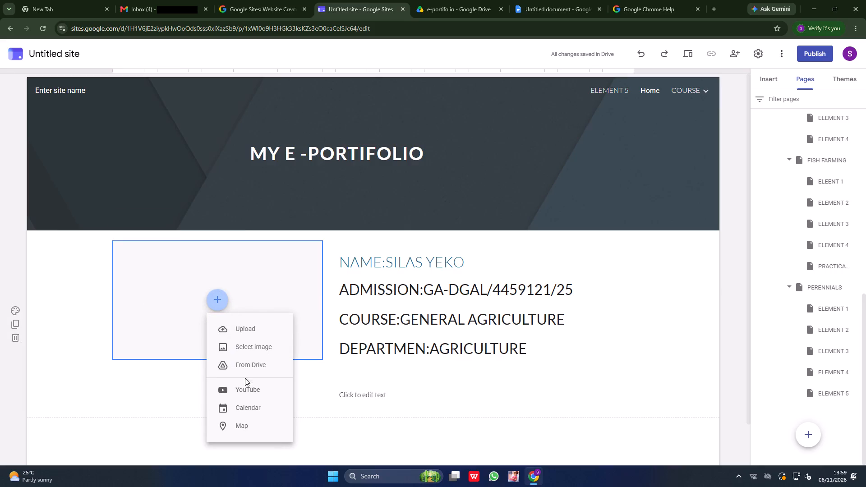
pyautogui.click(243, 347)
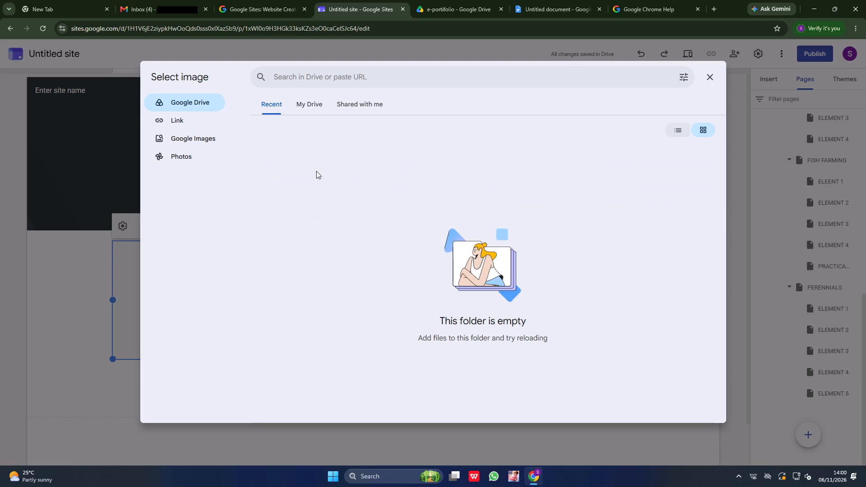
pyautogui.click(308, 101)
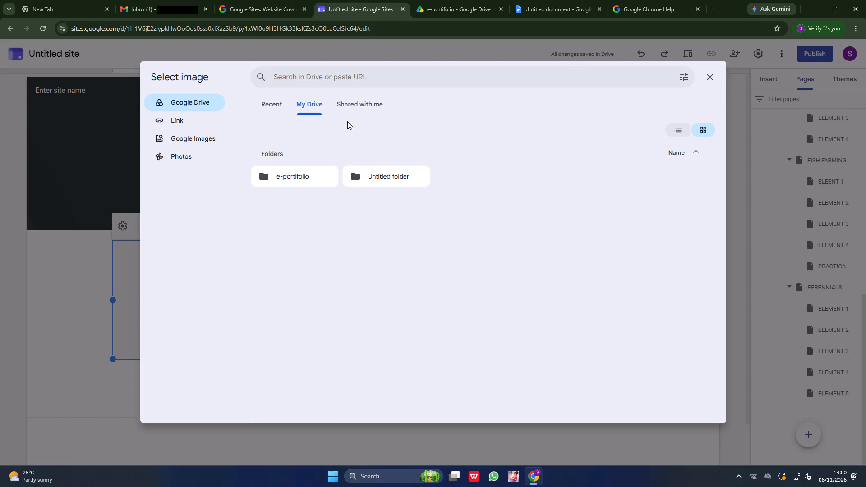
pyautogui.click(362, 101)
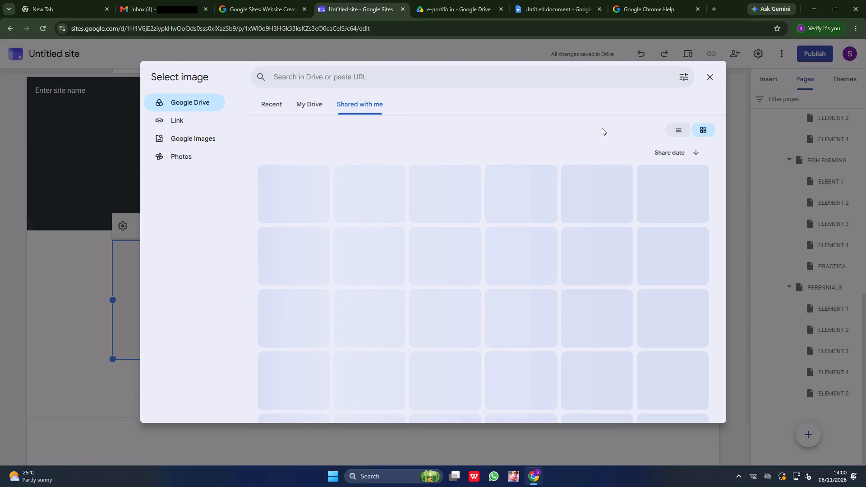
pyautogui.click(708, 77)
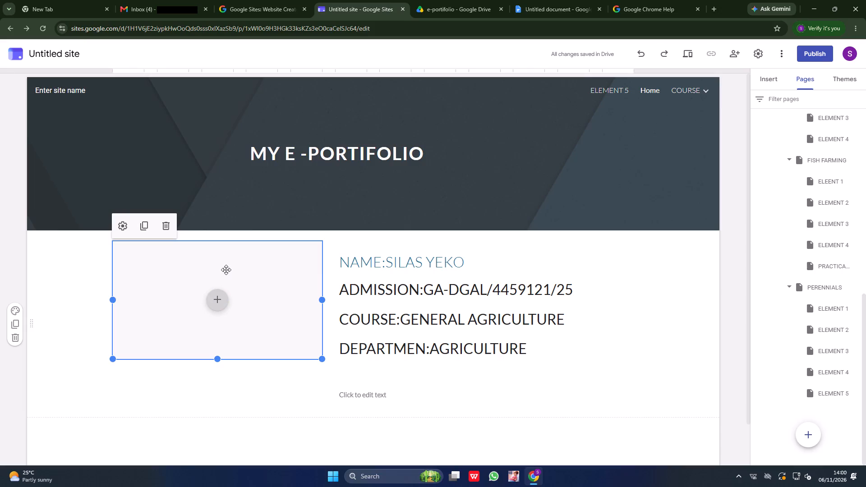
pyautogui.click(211, 300)
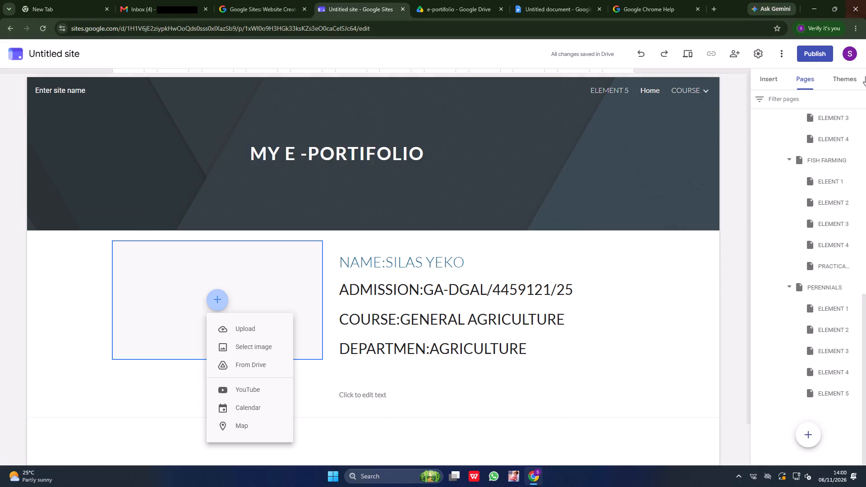
pyautogui.click(821, 55)
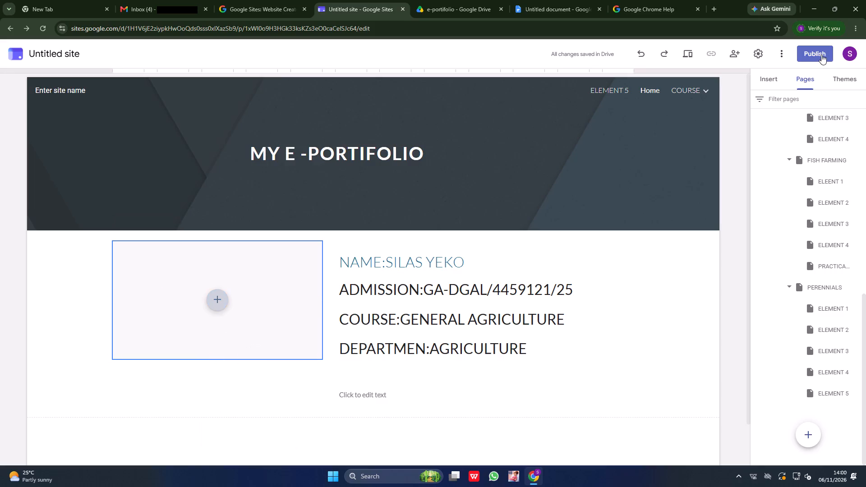